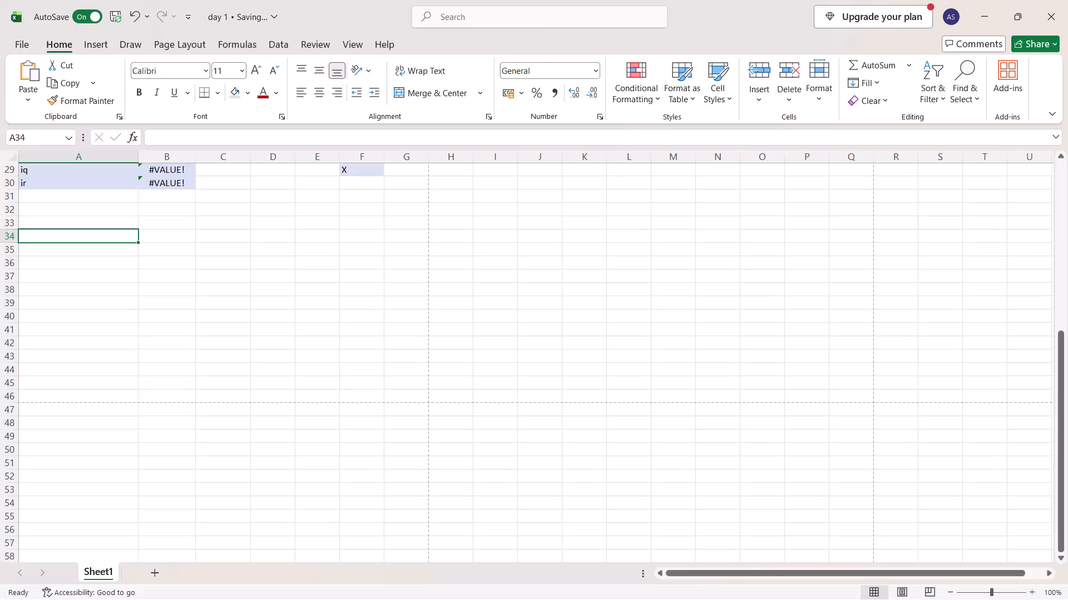
Examine the INCLINATION FACTOR section, including the ic, iq and ir rows and the adjacent ALPHA and X cells.
scroll(542, 373, "up", 3)
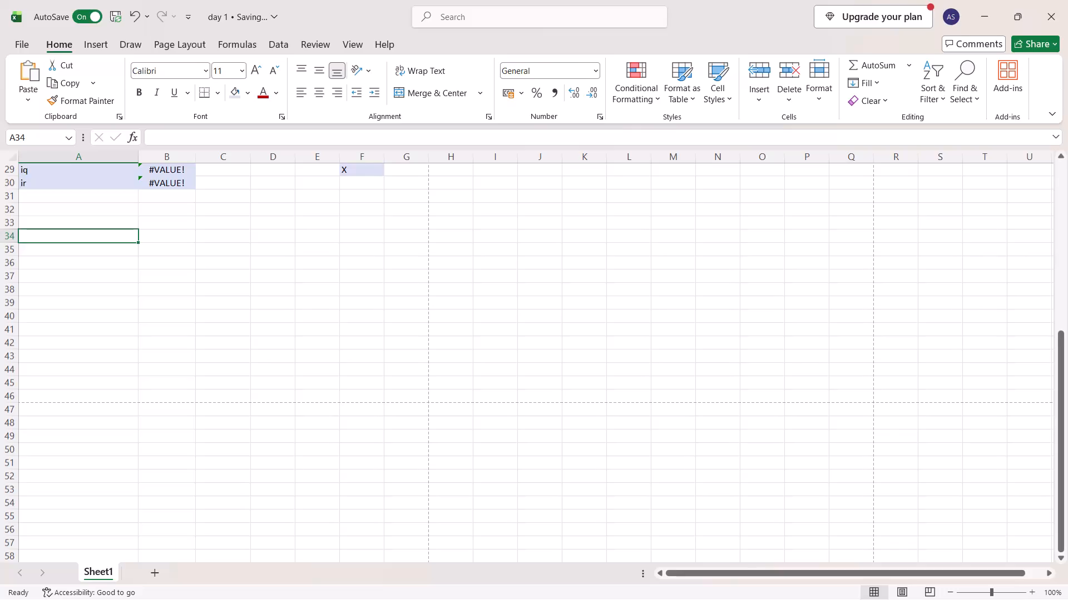
scroll(542, 373, "up", 3)
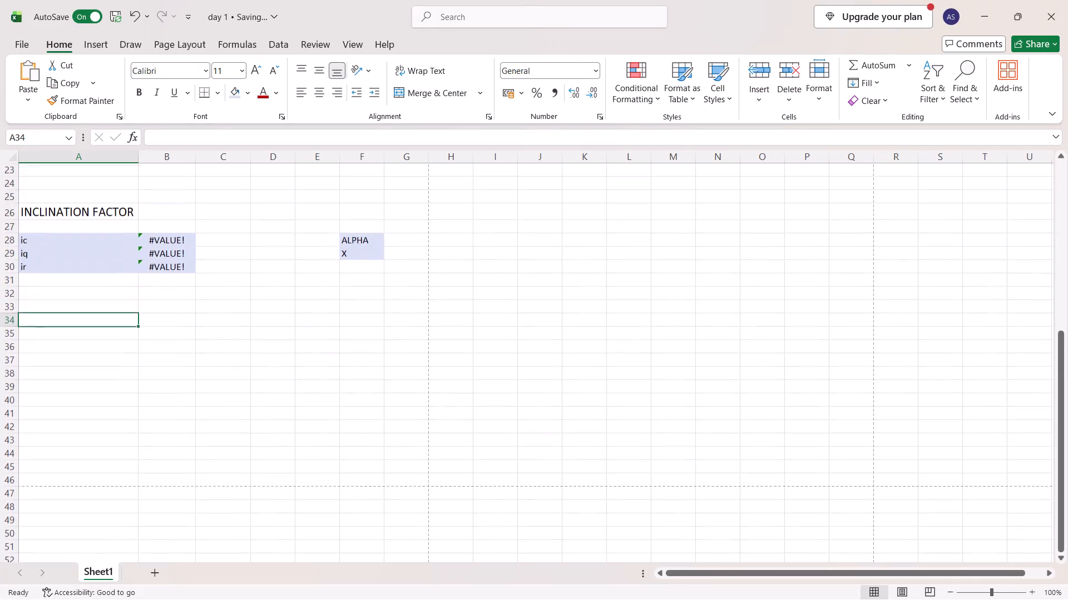
scroll(542, 373, "down", 2)
scroll(542, 373, "up", 3)
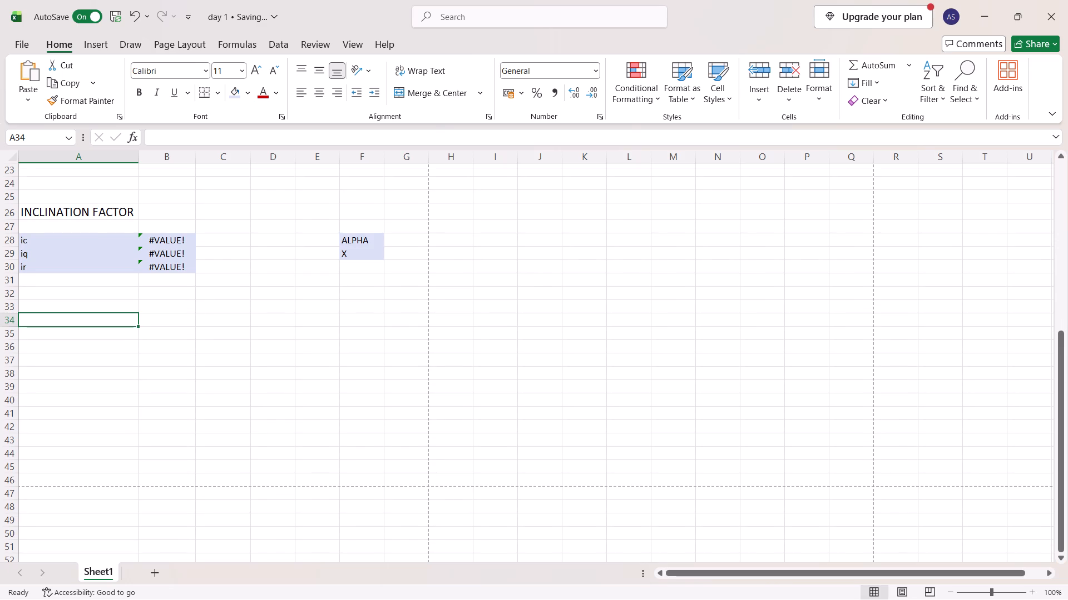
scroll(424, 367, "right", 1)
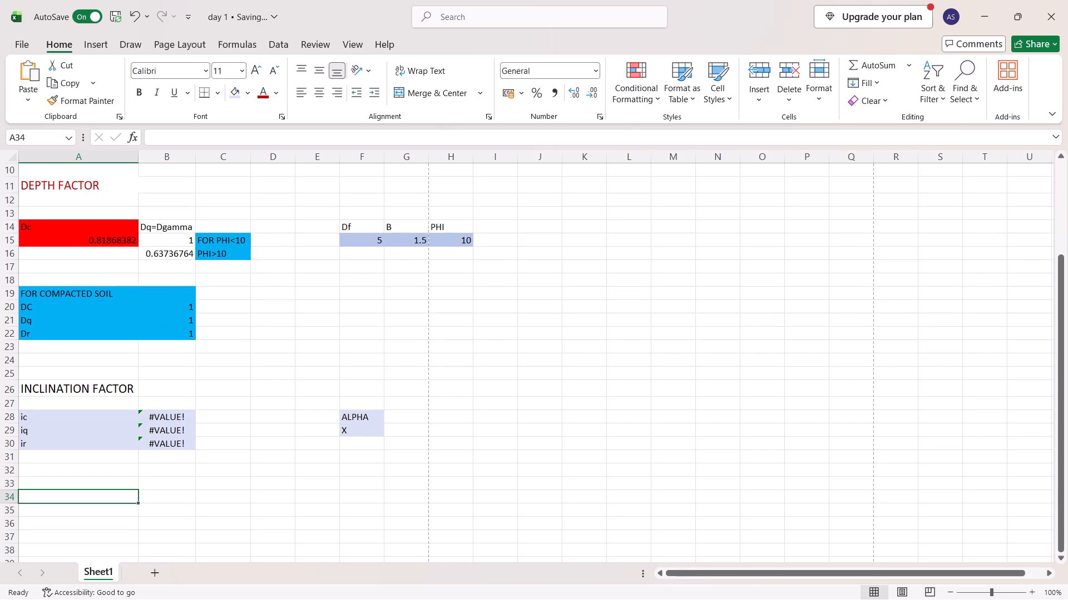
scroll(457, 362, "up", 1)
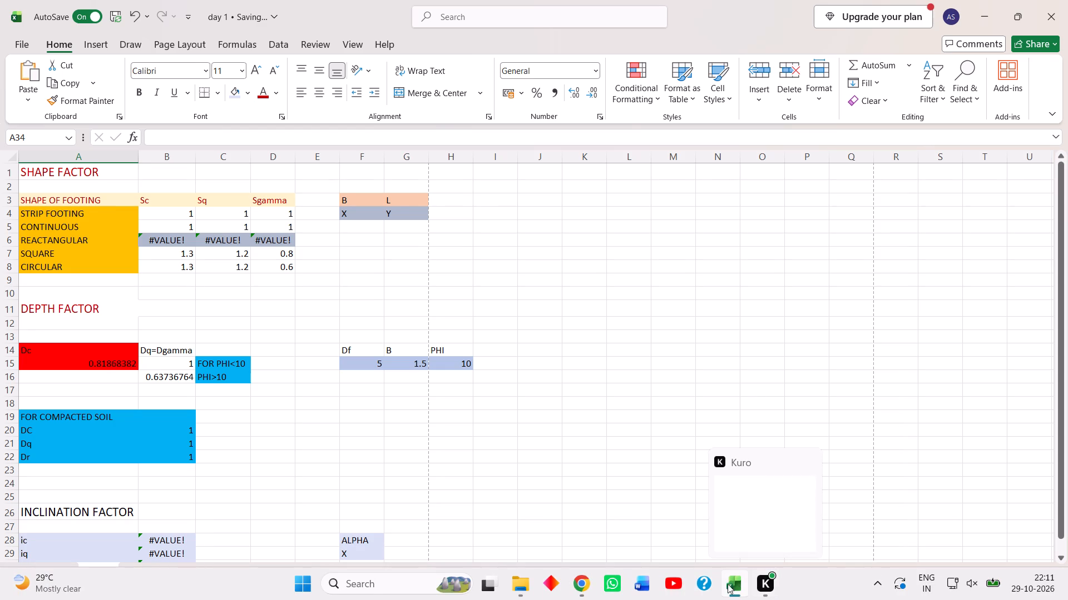
Switch from the spreadsheet to WhatsApp.
left_click(604, 586)
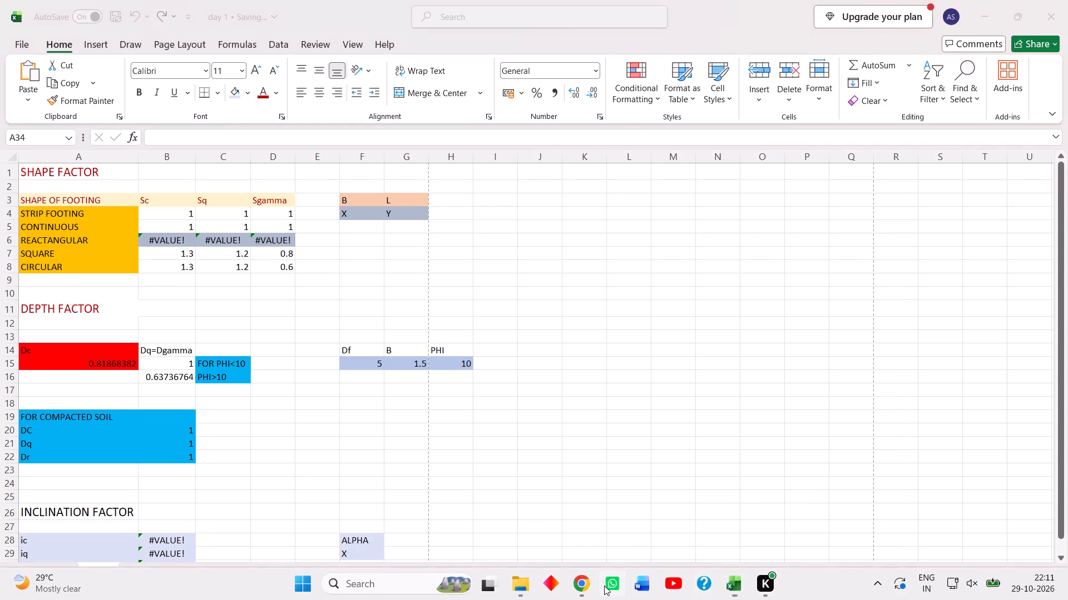
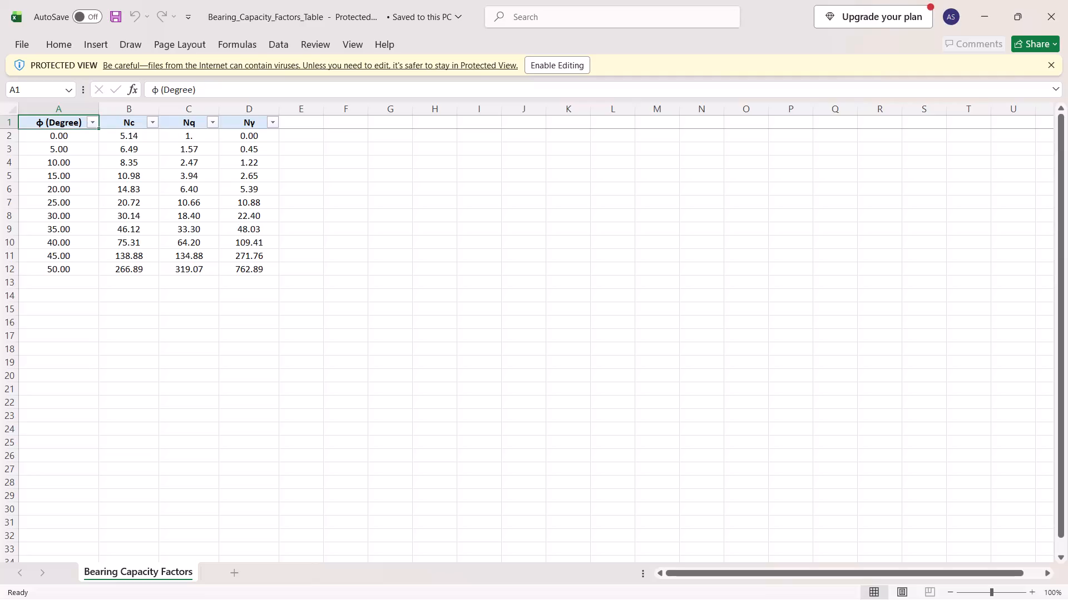
Copy the bearing capacity factors table, range A1:D12, including the φ (Degree), Nc, Nq and Nγ headers.
left_click_drag(275, 277, 181, 236)
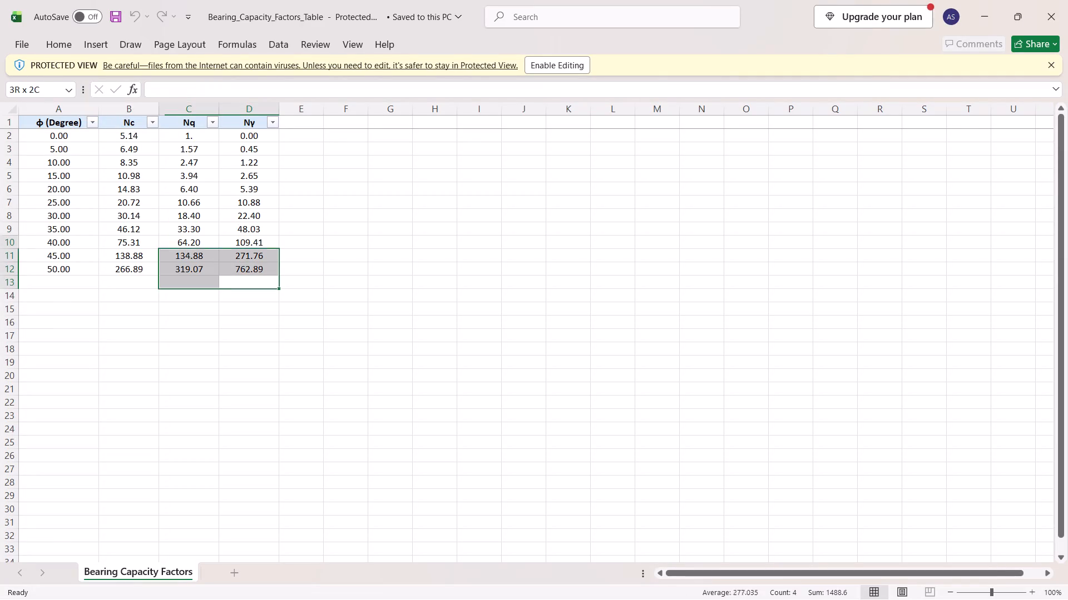
left_click_drag(181, 236, 13, 123)
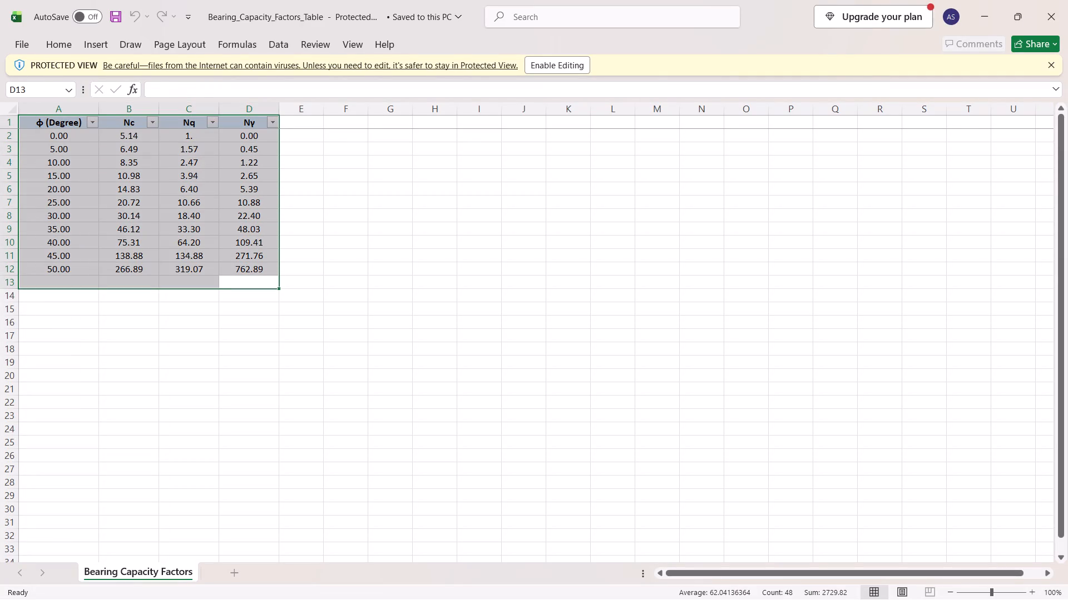
left_click(30, 123)
left_click_drag(30, 123, 250, 263)
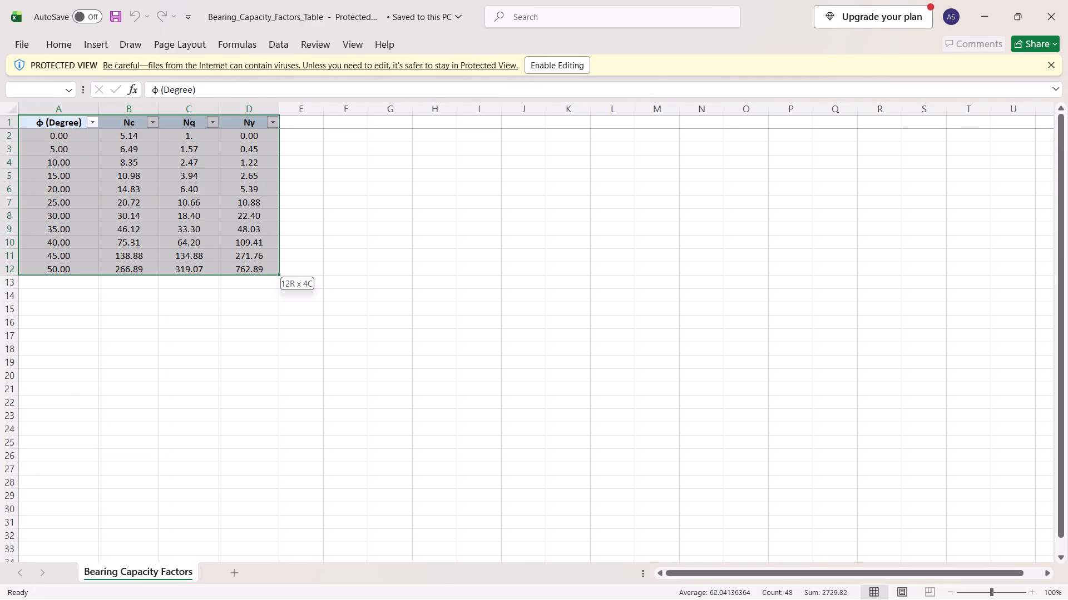
left_click_drag(250, 263, 245, 271)
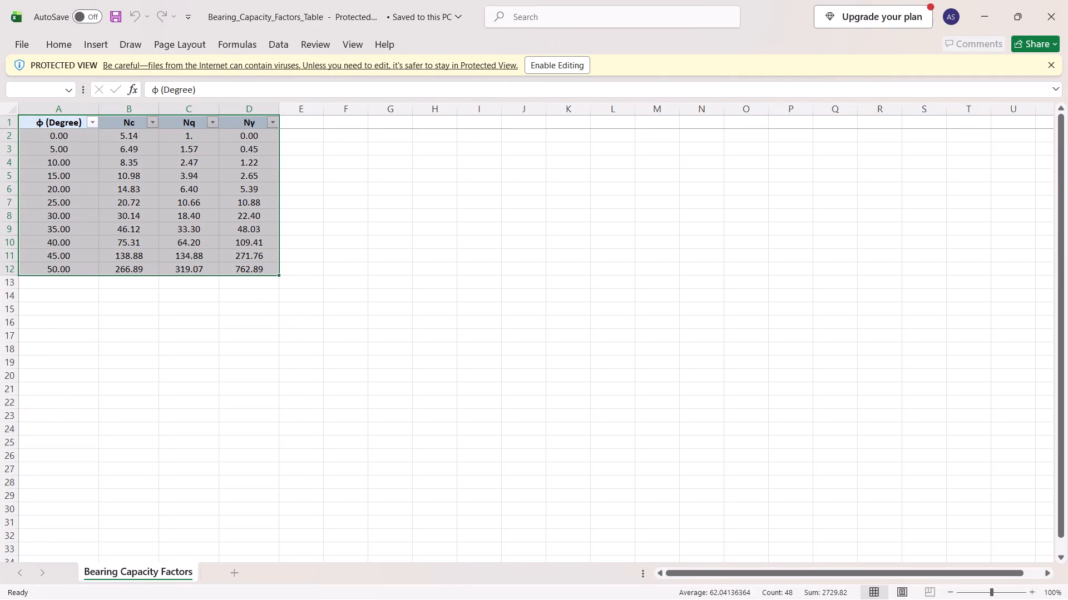
key("ctrl+c")
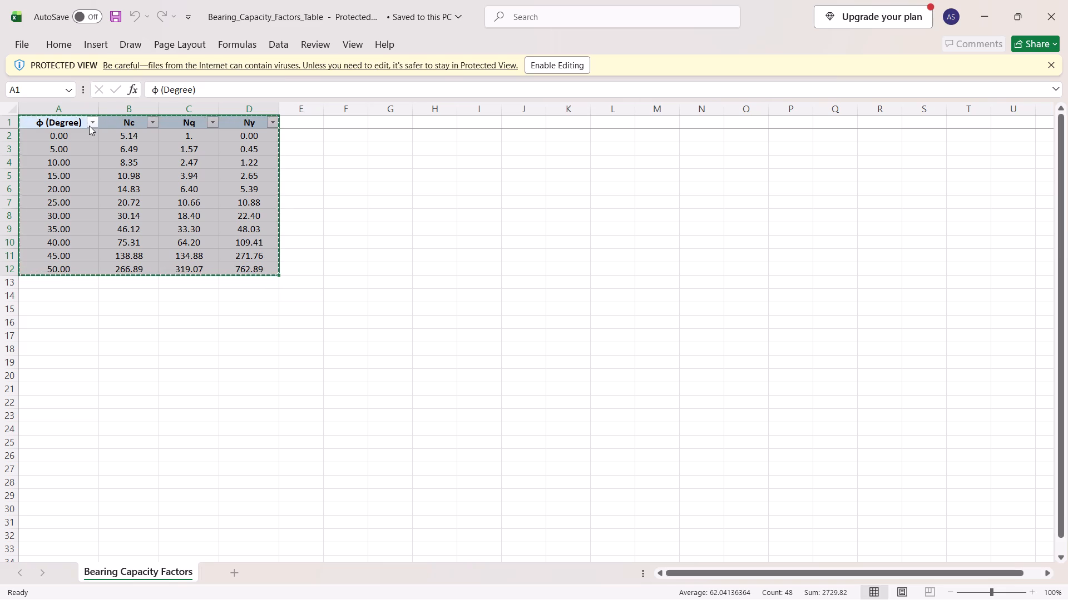
left_click(89, 126)
left_click(90, 122)
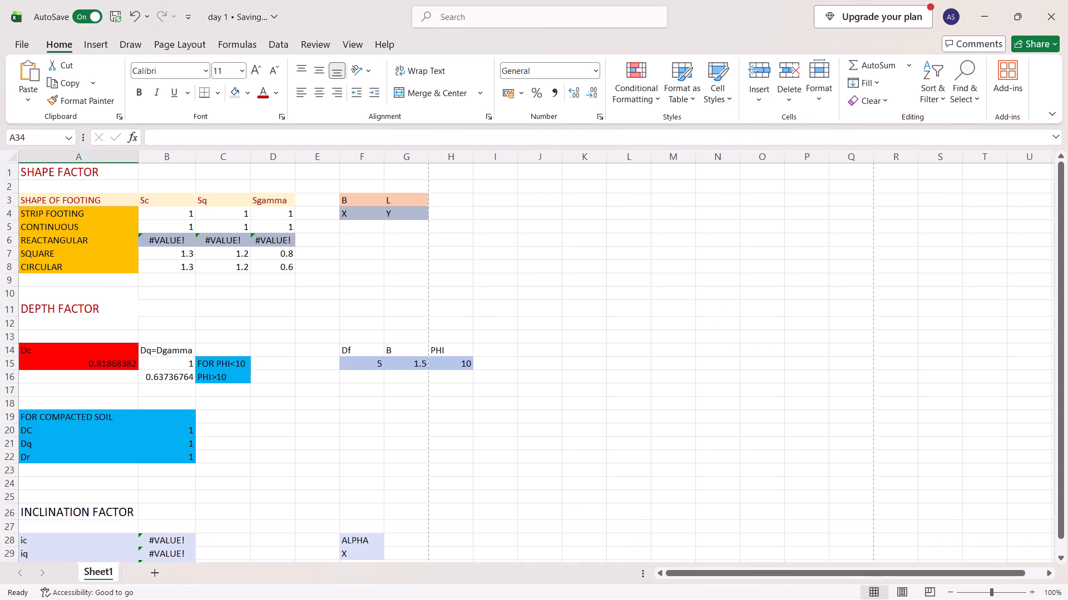
Switch to the day 1 workbook and paste the copied table at cell A34, below the INCLINATION FACTOR section.
scroll(327, 503, "down", 4)
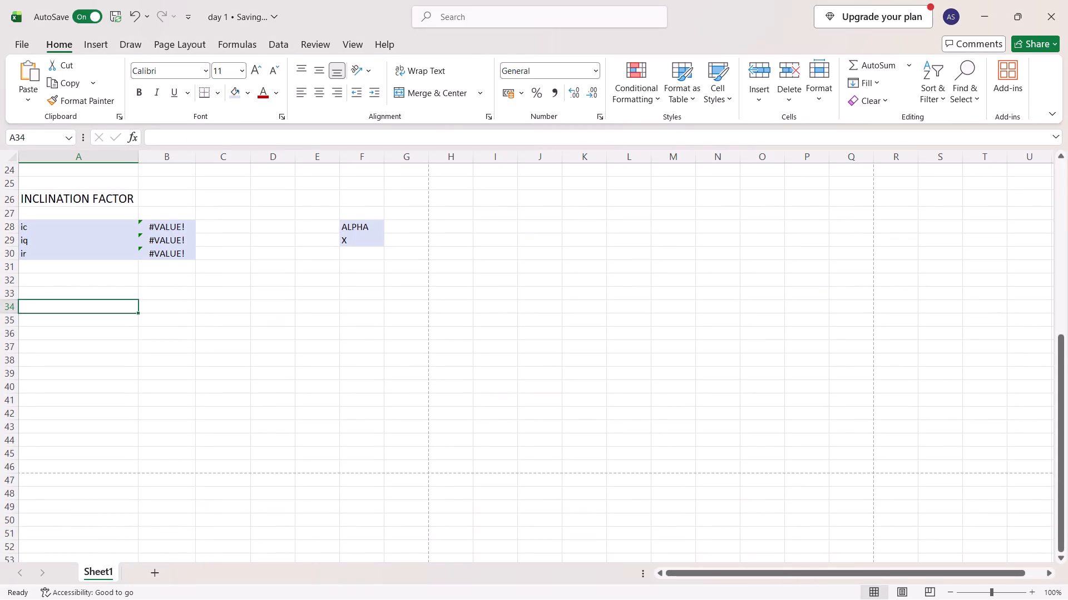
key("ctrl+v")
left_click(290, 323)
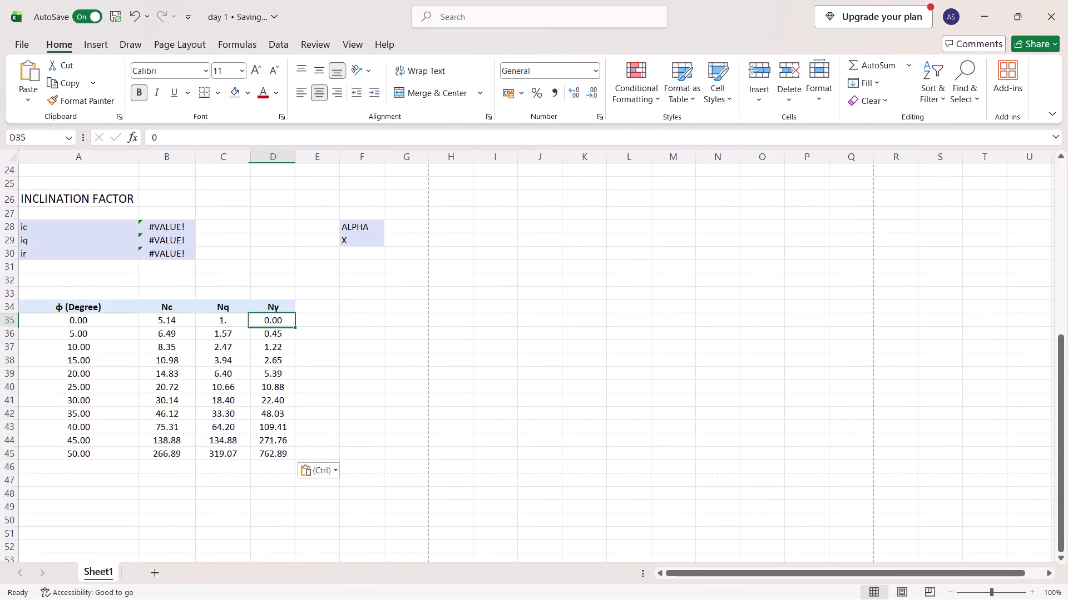
left_click(334, 324)
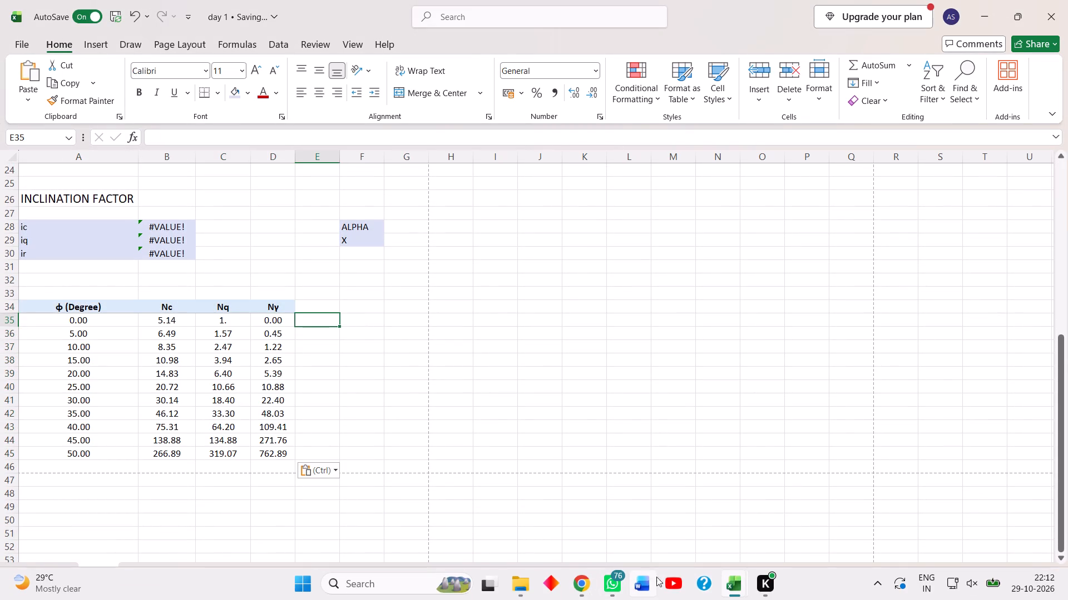
Bring up the window and task options for WhatsApp.
right_click(607, 579)
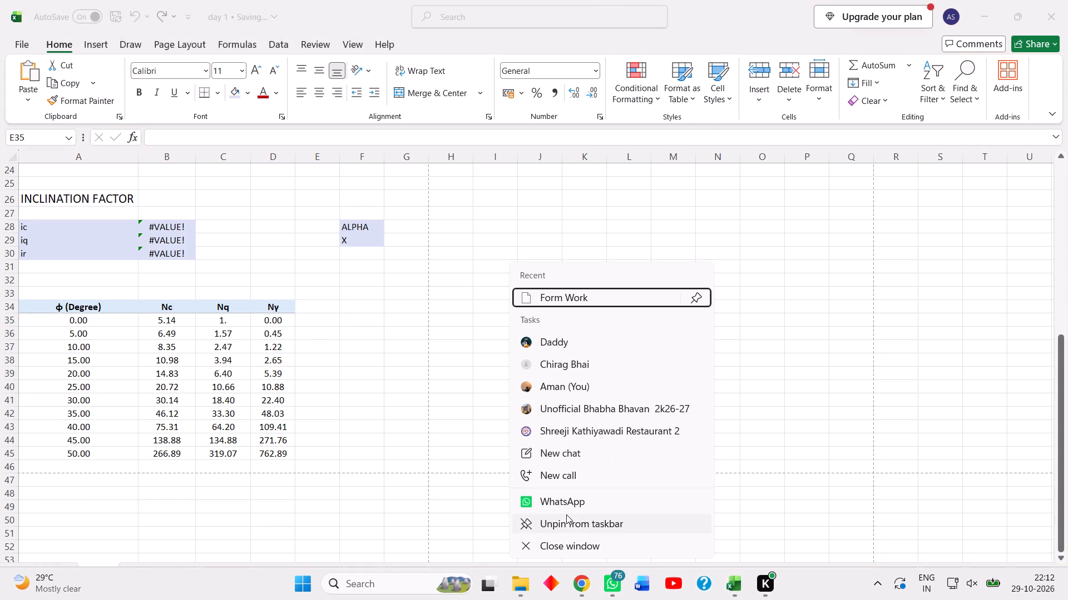
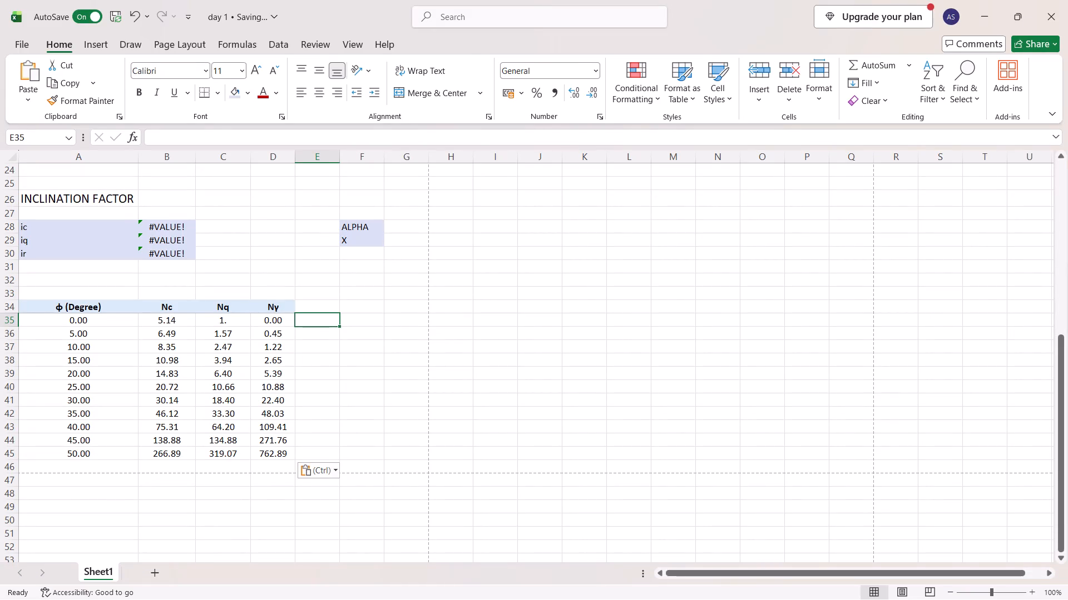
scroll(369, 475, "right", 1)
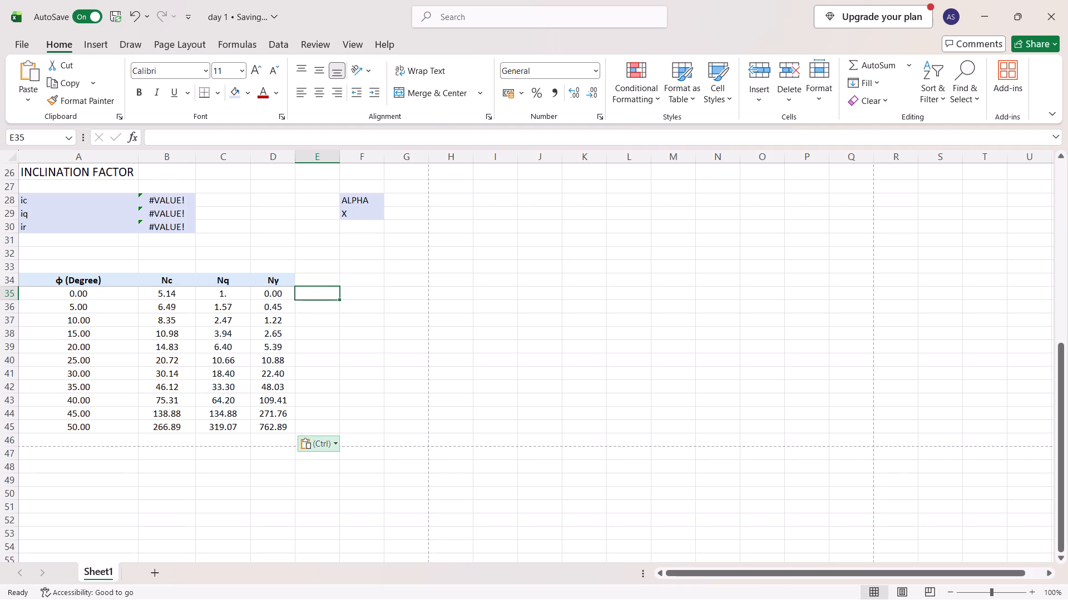
Examine the φ, Nc, Nq and Ny table in rows 34 to 45 together with the factor sections above it.
scroll(426, 362, "down", 1)
left_click(426, 362)
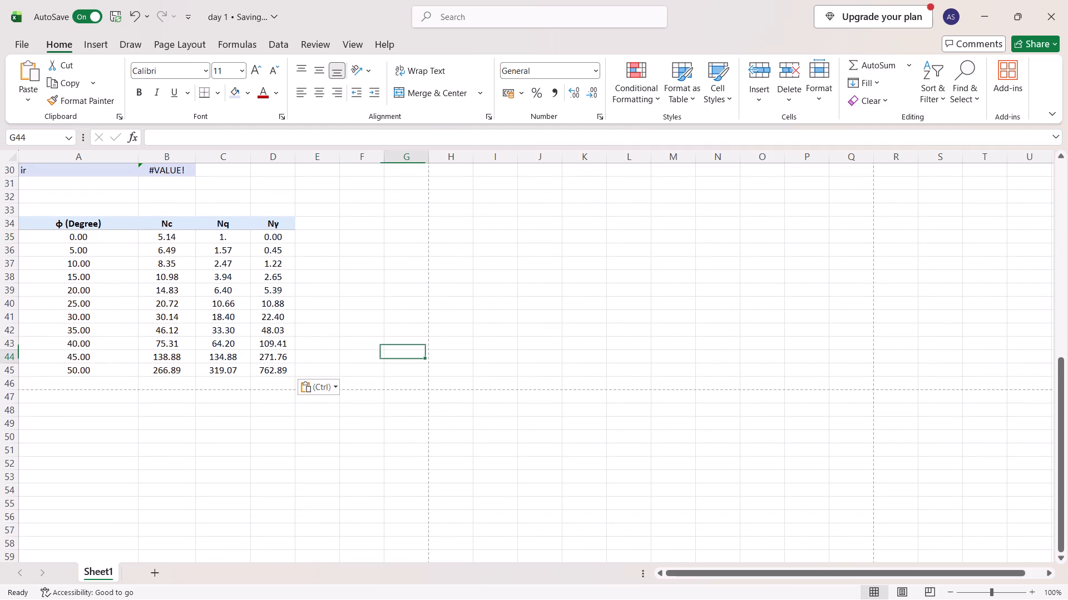
scroll(437, 378, "up", 7)
scroll(437, 378, "down", 1)
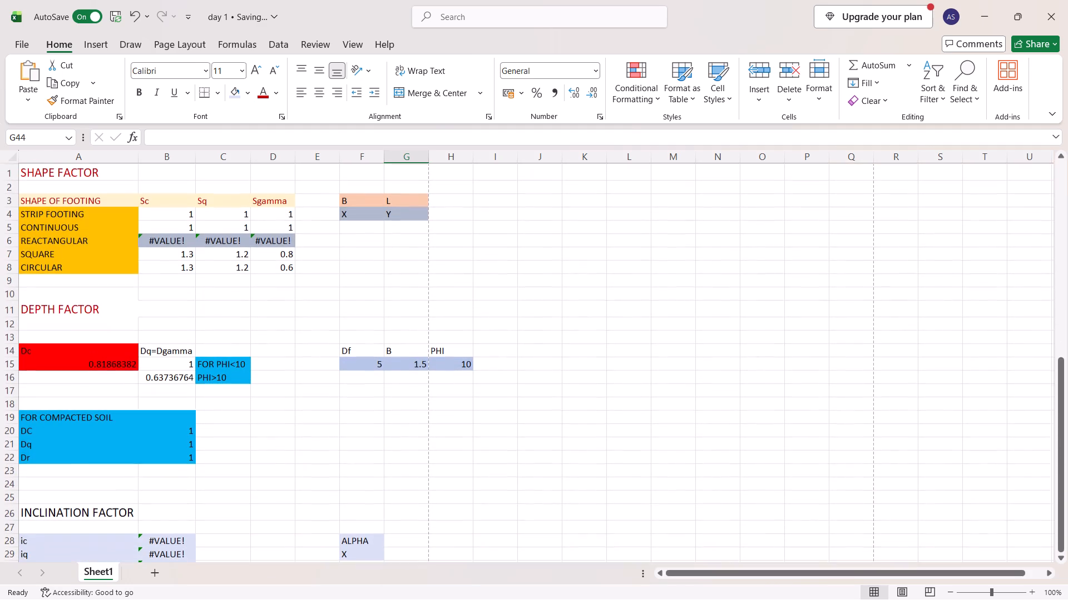
scroll(526, 282, "down", 3)
left_click(526, 282)
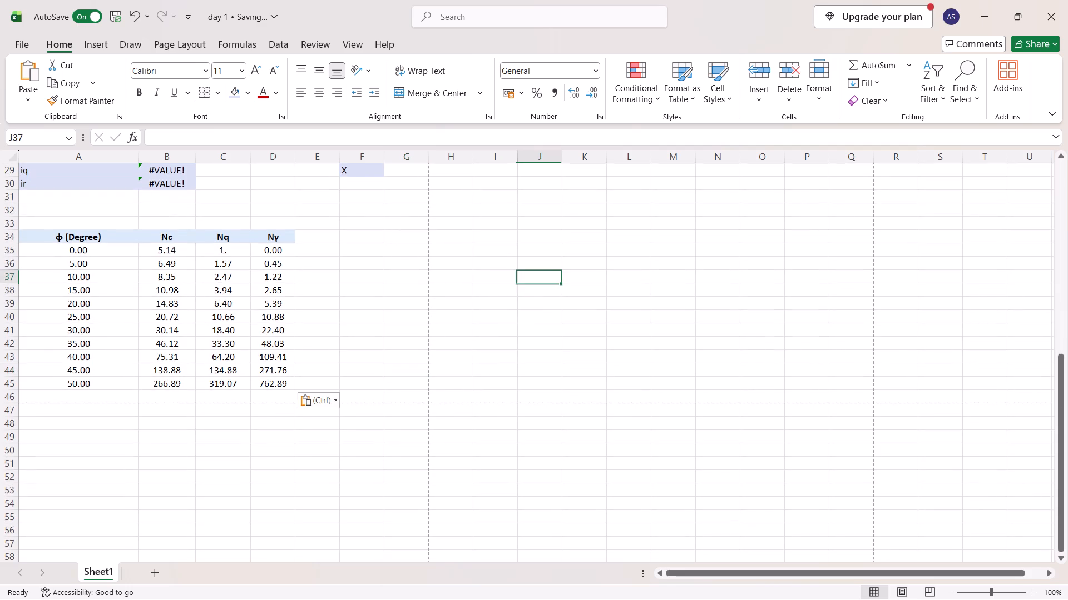
scroll(526, 282, "up", 5)
scroll(526, 282, "down", 1)
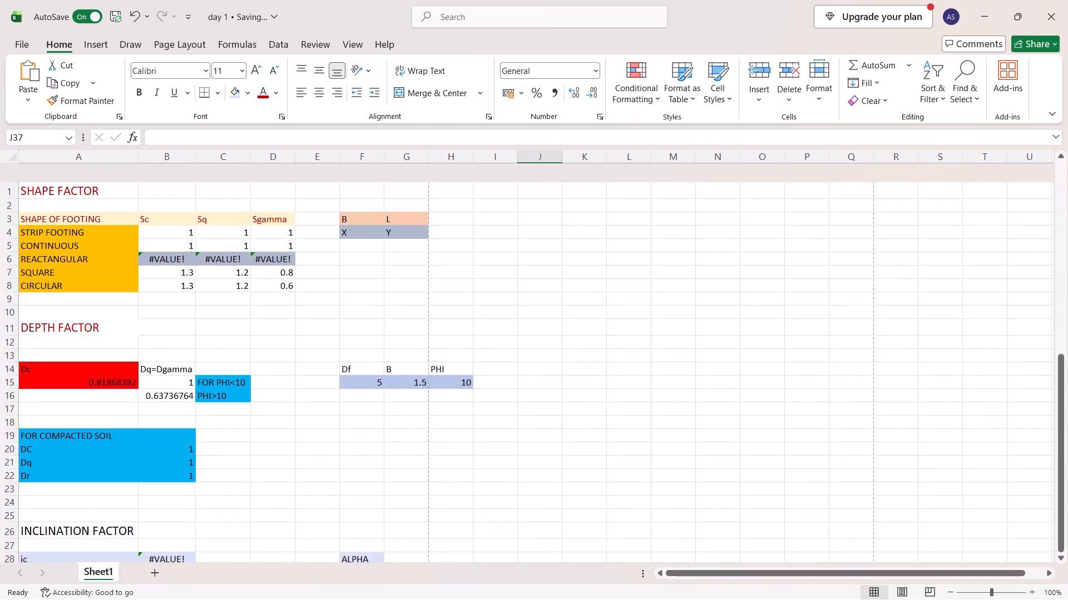
scroll(526, 282, "down", 1)
scroll(526, 282, "up", 2)
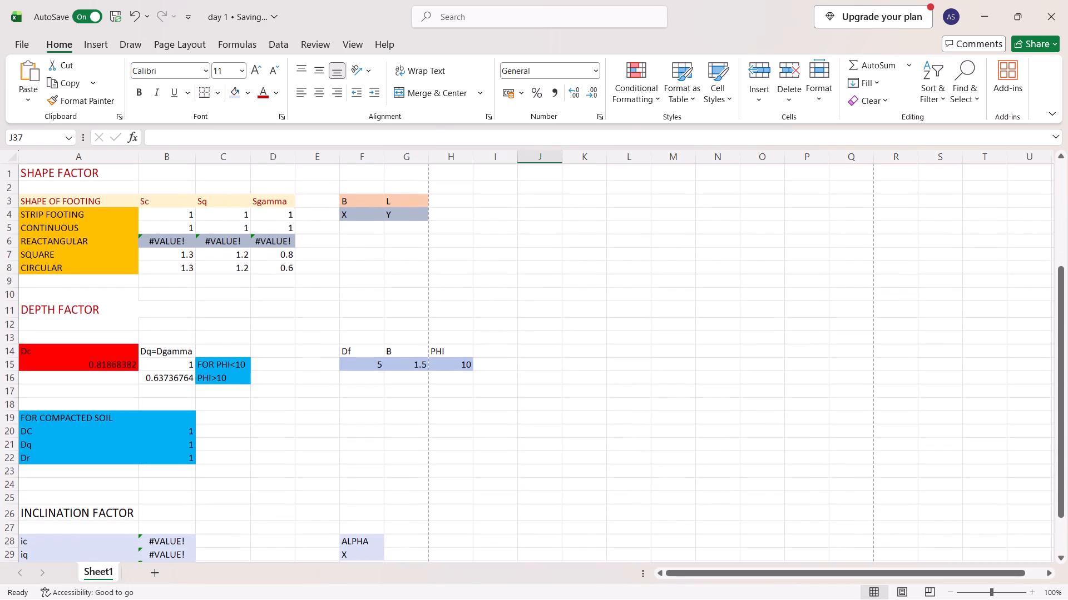
Review the SHAPE FACTOR, DEPTH FACTOR, FOR COMPACTED SOIL and INCLINATION FACTOR sections along with their adjacent input cells.
scroll(526, 282, "right", 2)
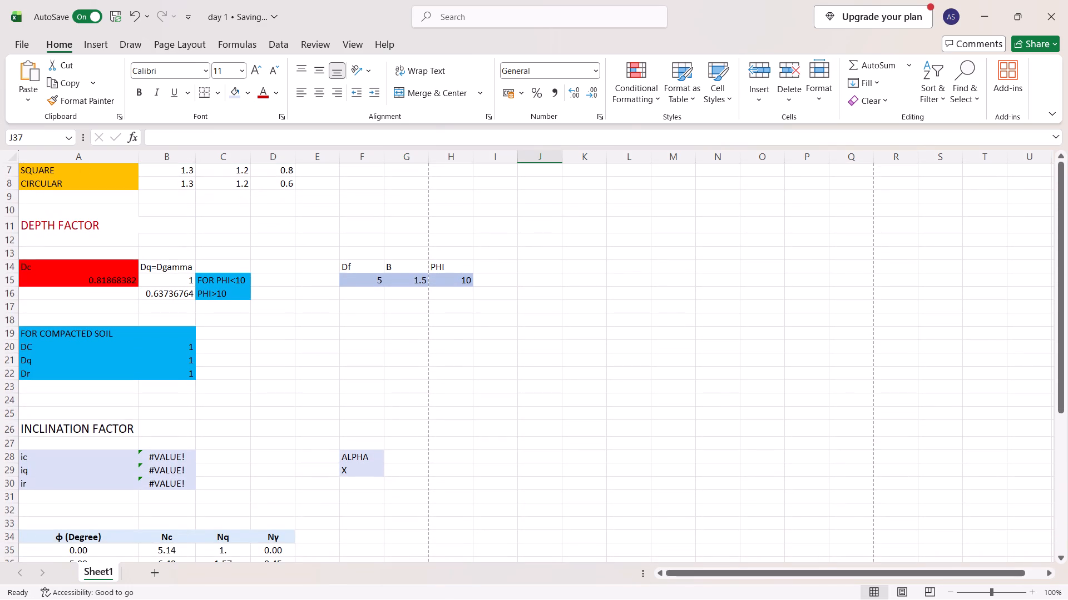
scroll(526, 282, "right", 2)
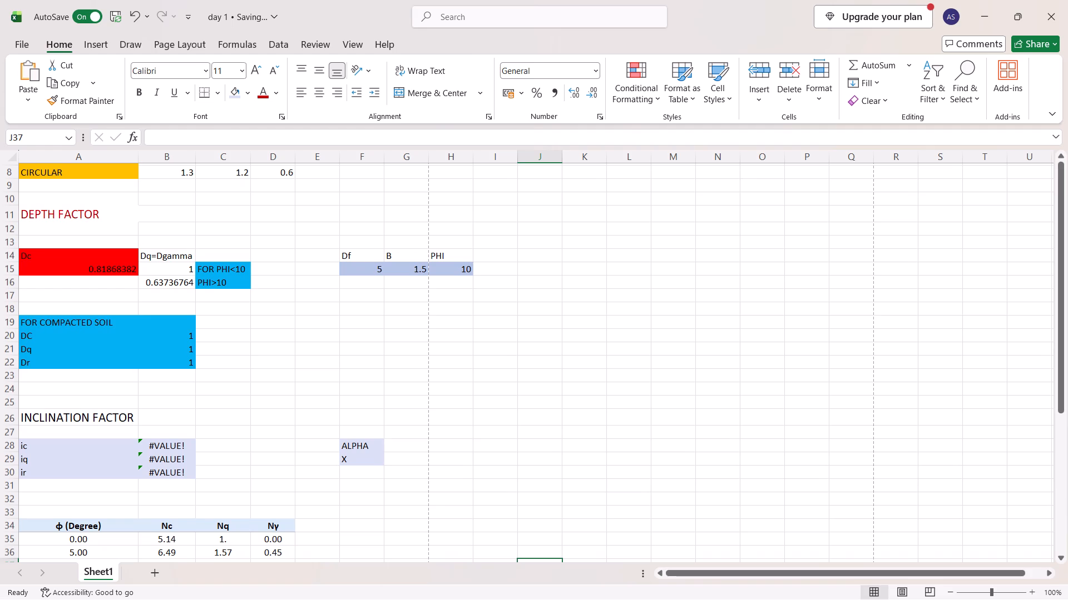
scroll(526, 282, "right", 4)
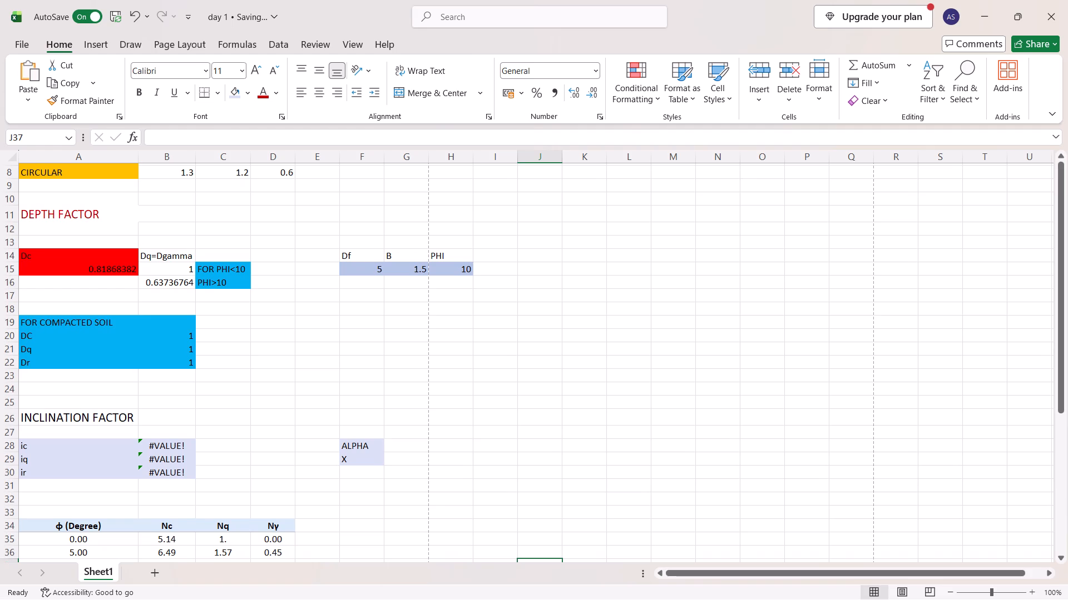
scroll(526, 282, "right", 1)
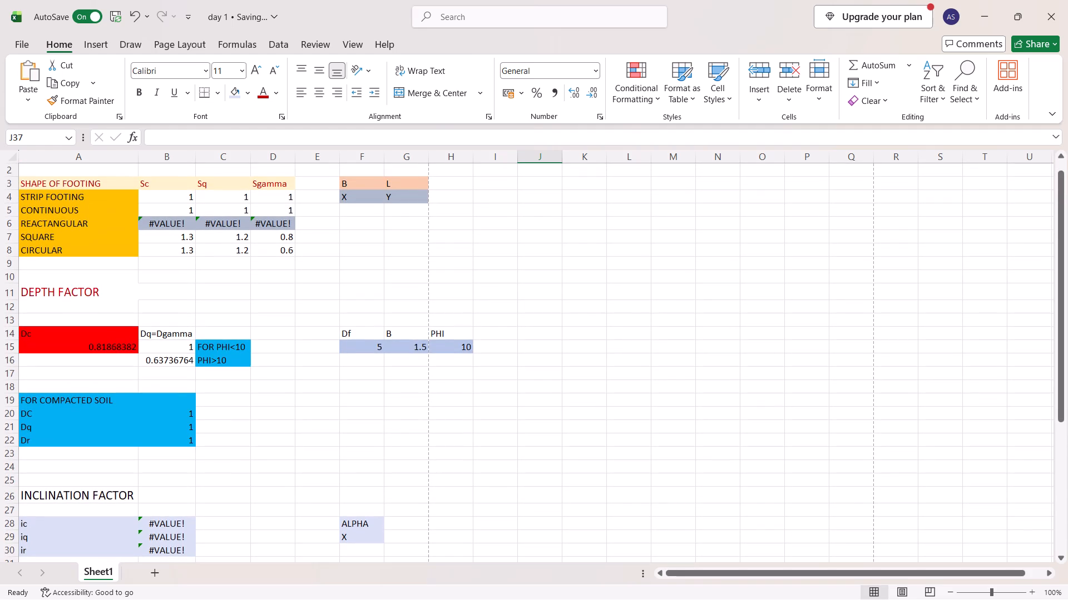
scroll(526, 282, "up", 1)
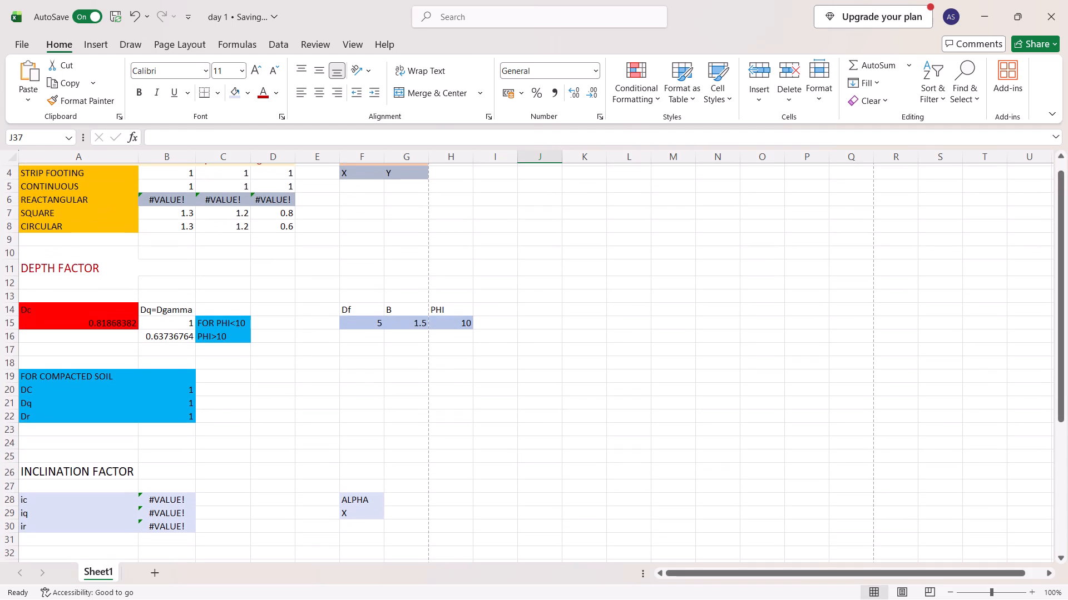
scroll(526, 282, "up", 3)
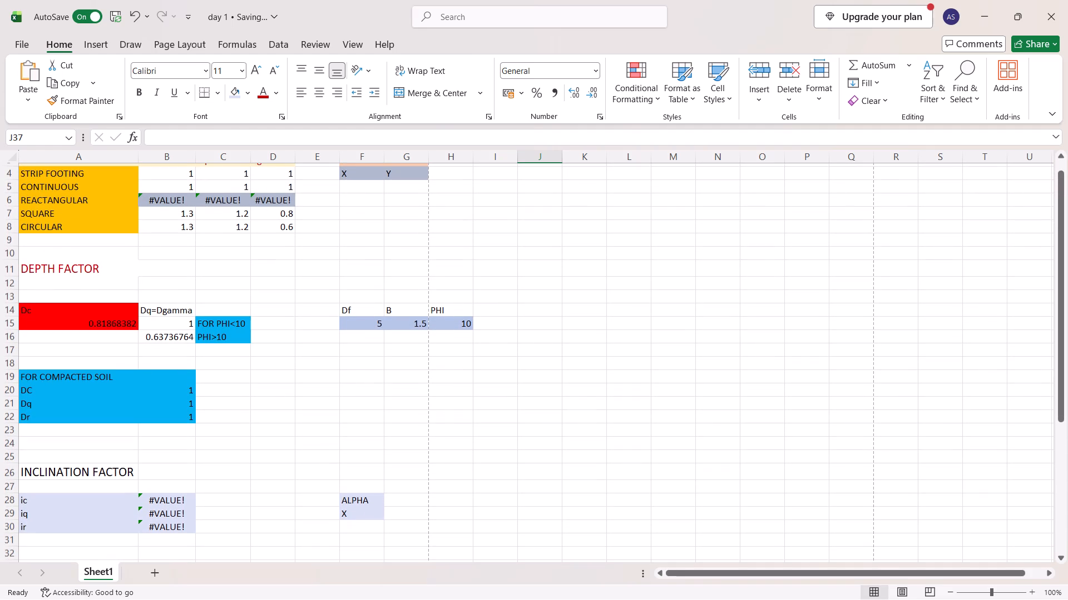
scroll(526, 282, "up", 3)
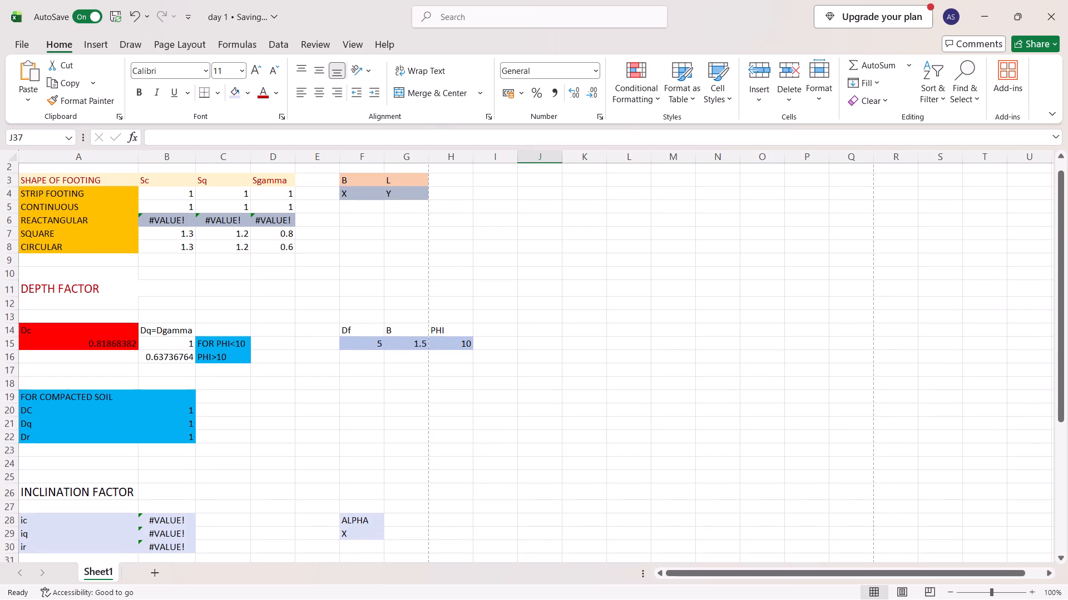
scroll(526, 282, "up", 4)
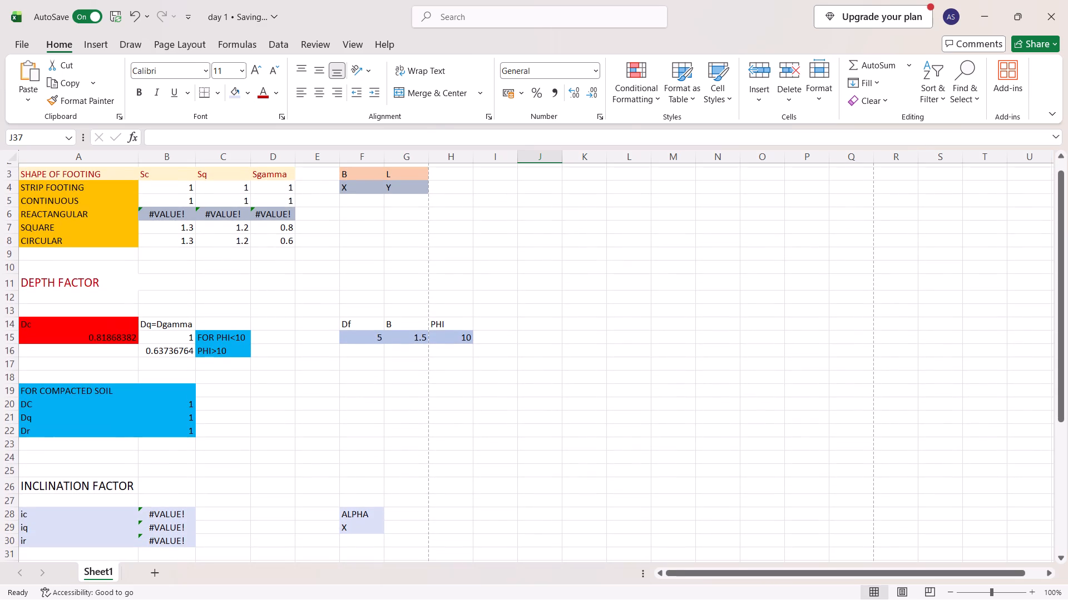
scroll(526, 282, "up", 4)
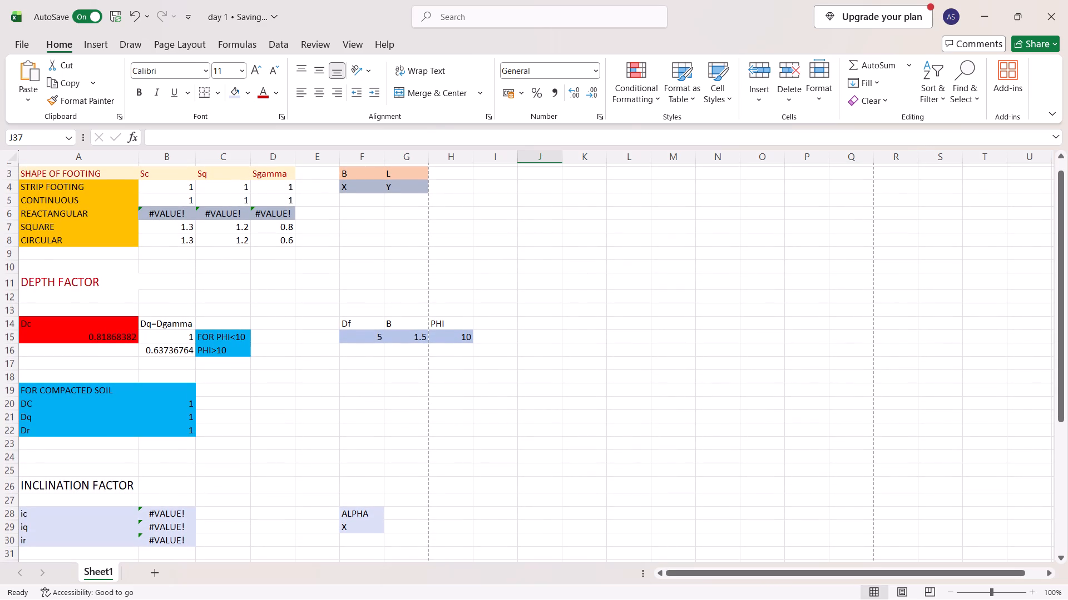
scroll(526, 282, "up", 2)
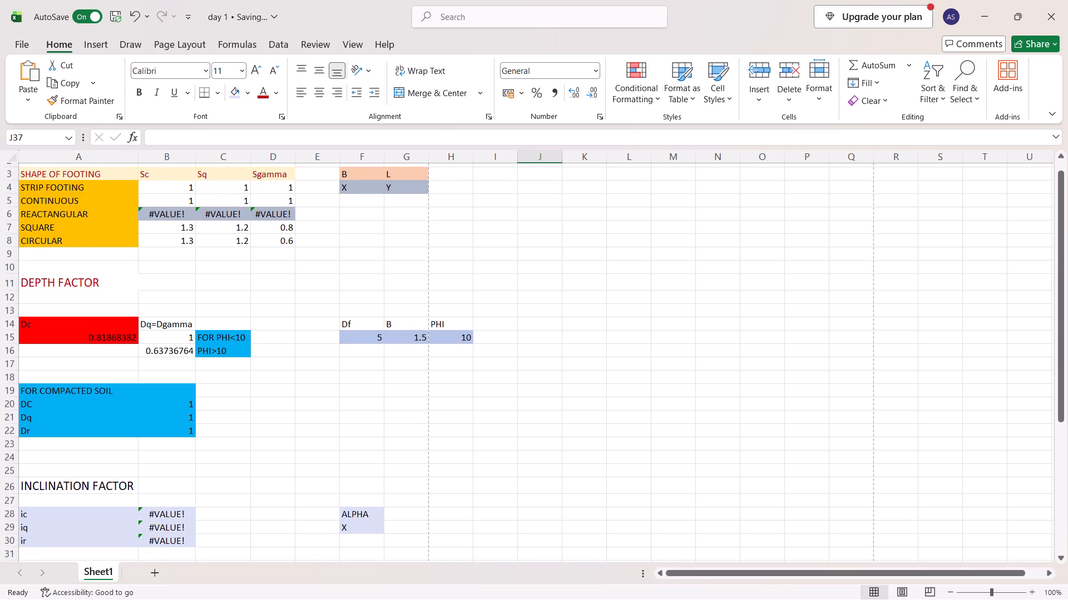
scroll(526, 282, "up", 2)
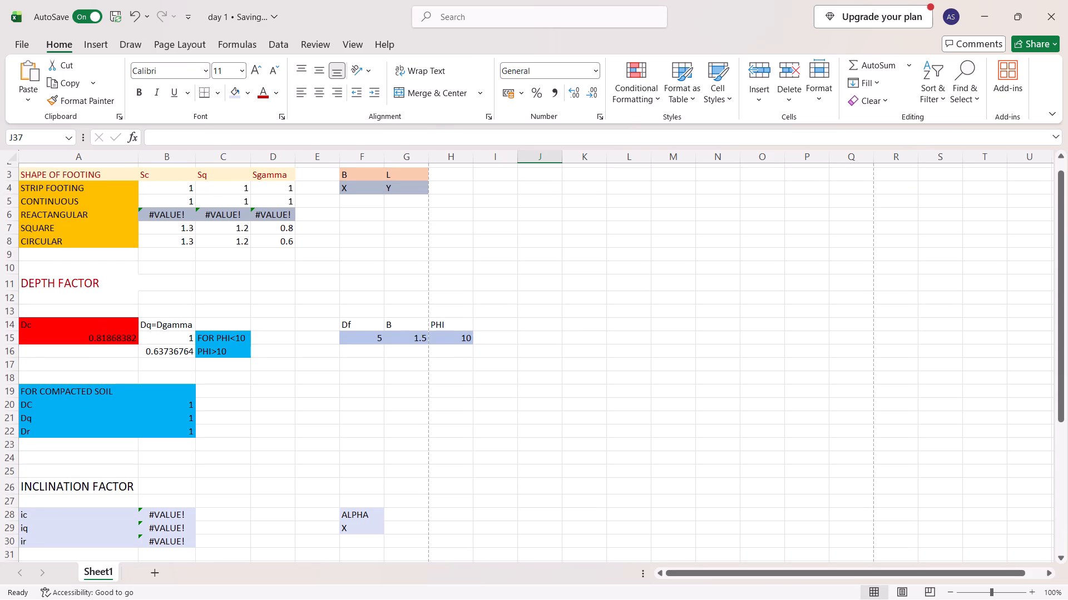
scroll(526, 282, "up", 2)
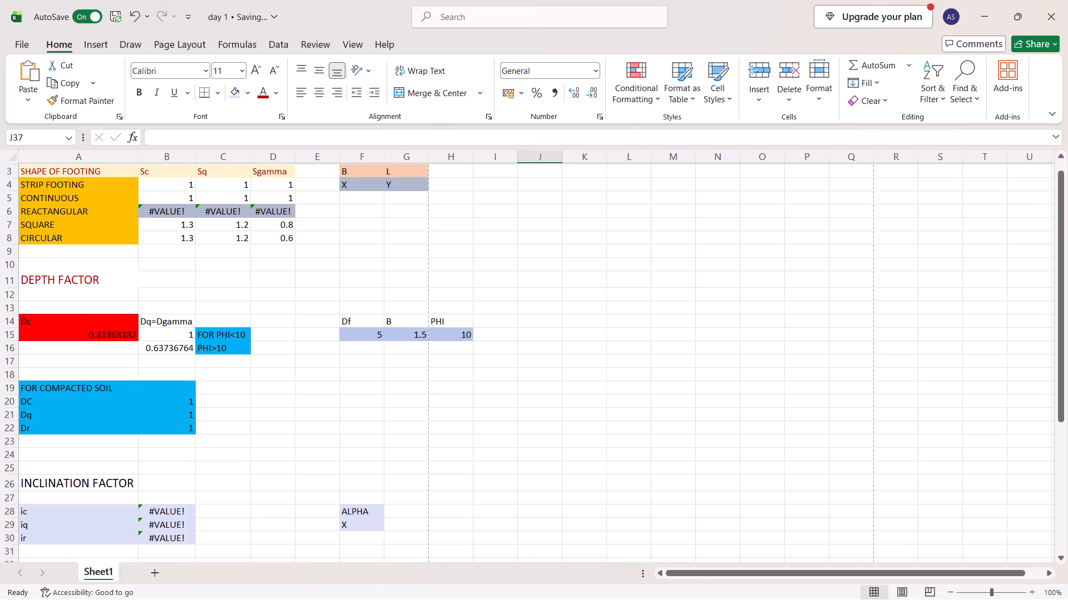
scroll(526, 282, "up", 2)
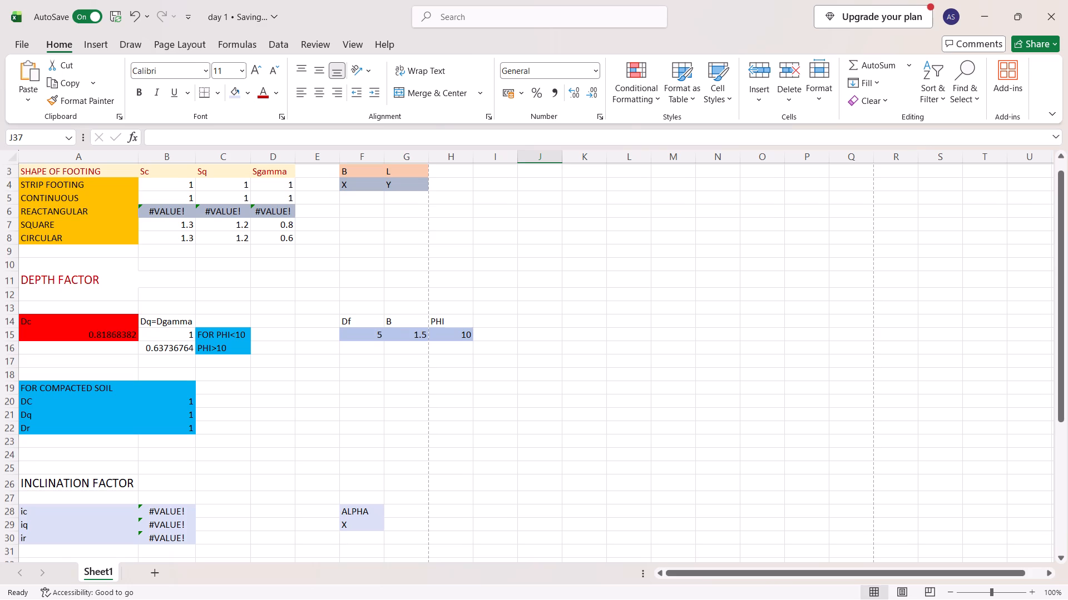
scroll(526, 282, "up", 2)
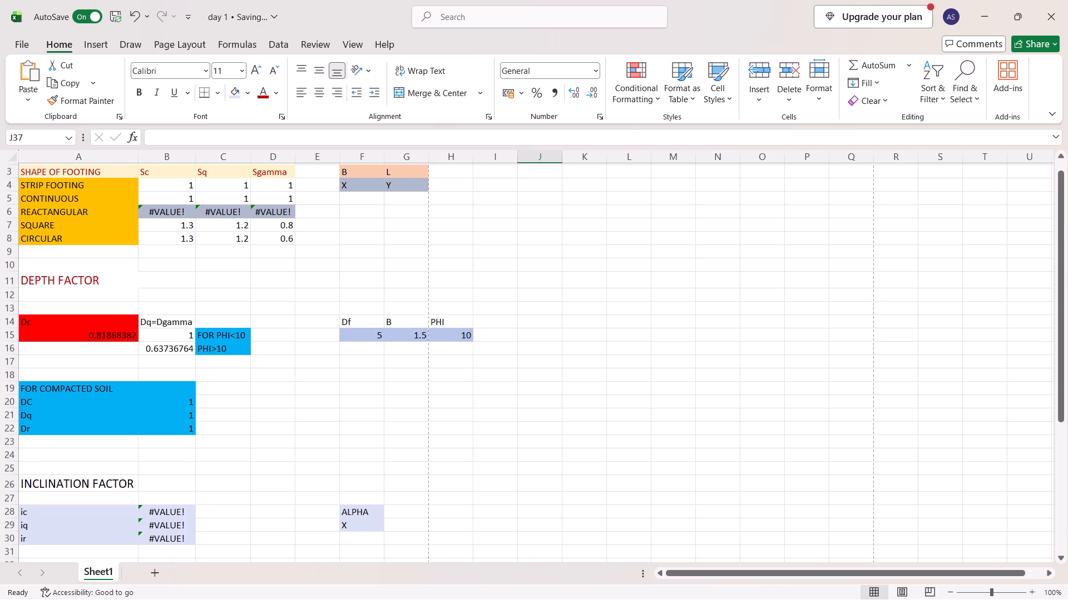
scroll(526, 282, "up", 2)
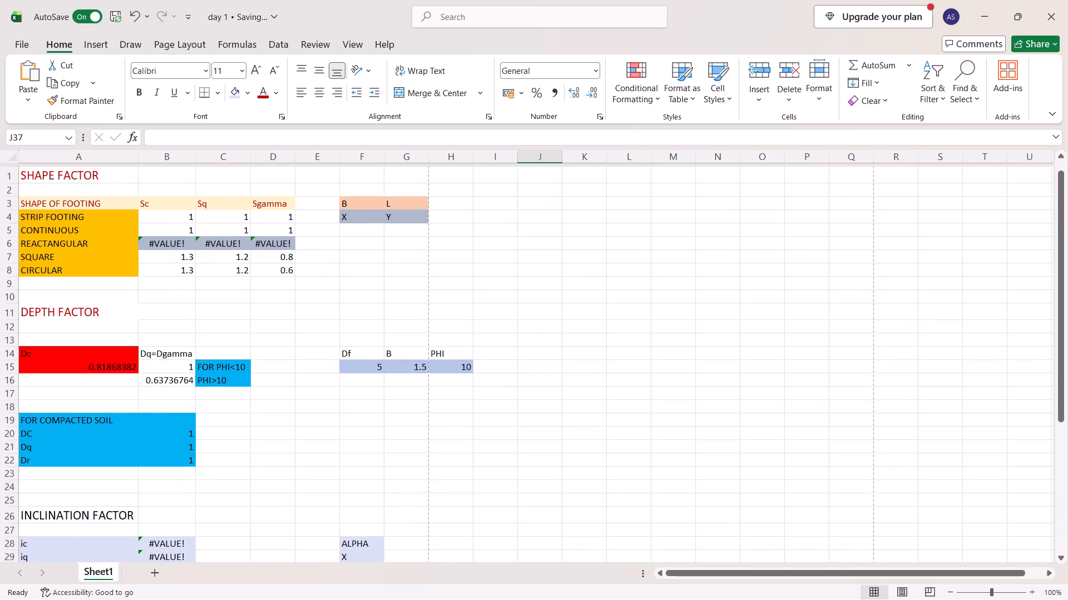
scroll(526, 282, "up", 3)
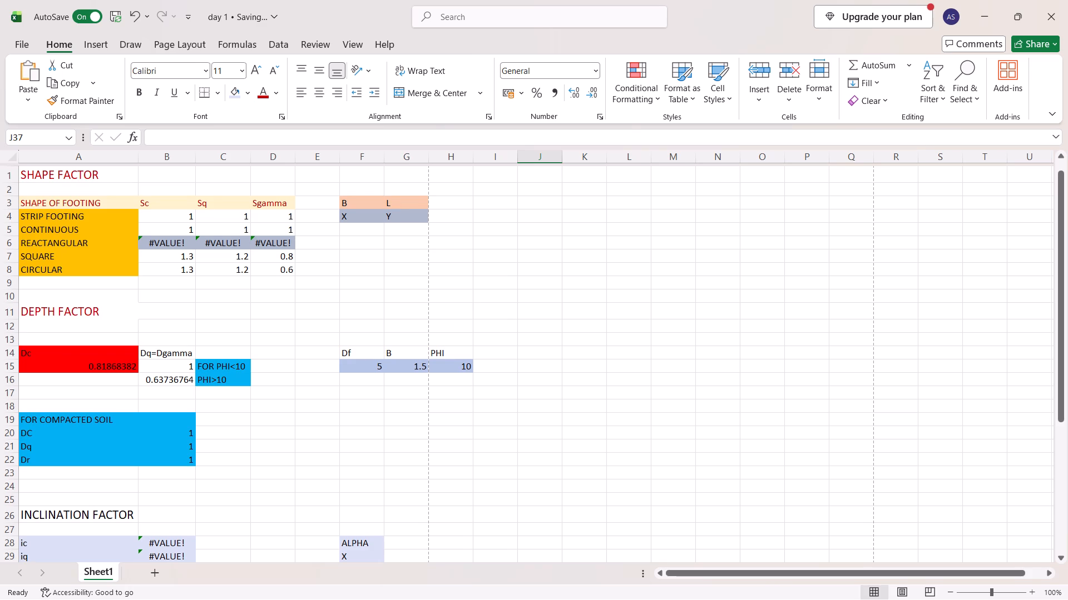
scroll(526, 282, "up", 4)
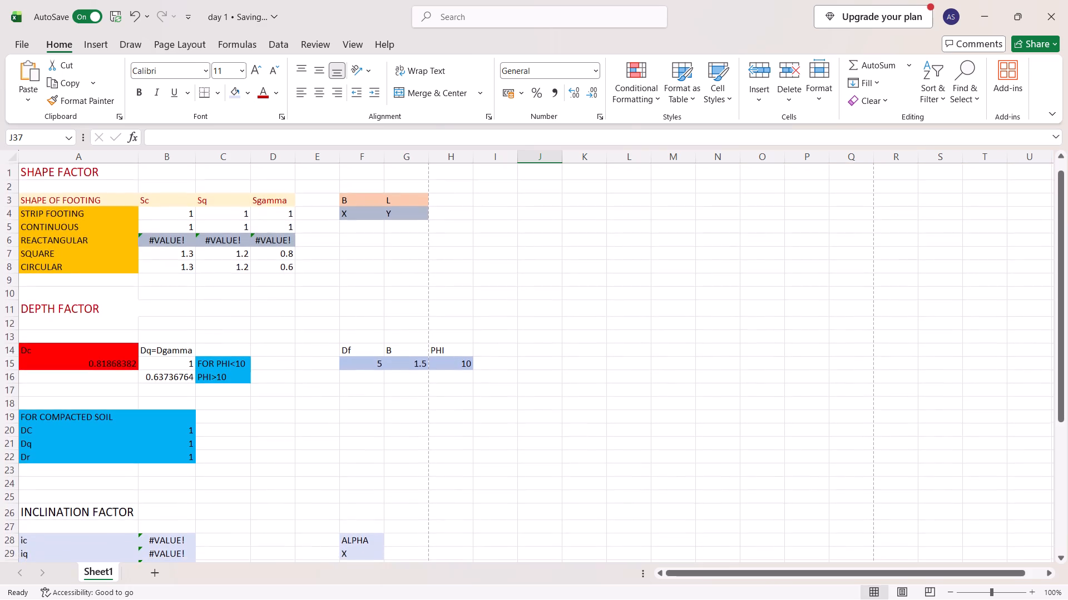
Copy the Nc, Nq and Ny headers from B34:D34 of the bearing factor table to the cells starting at F34.
scroll(526, 282, "down", 3)
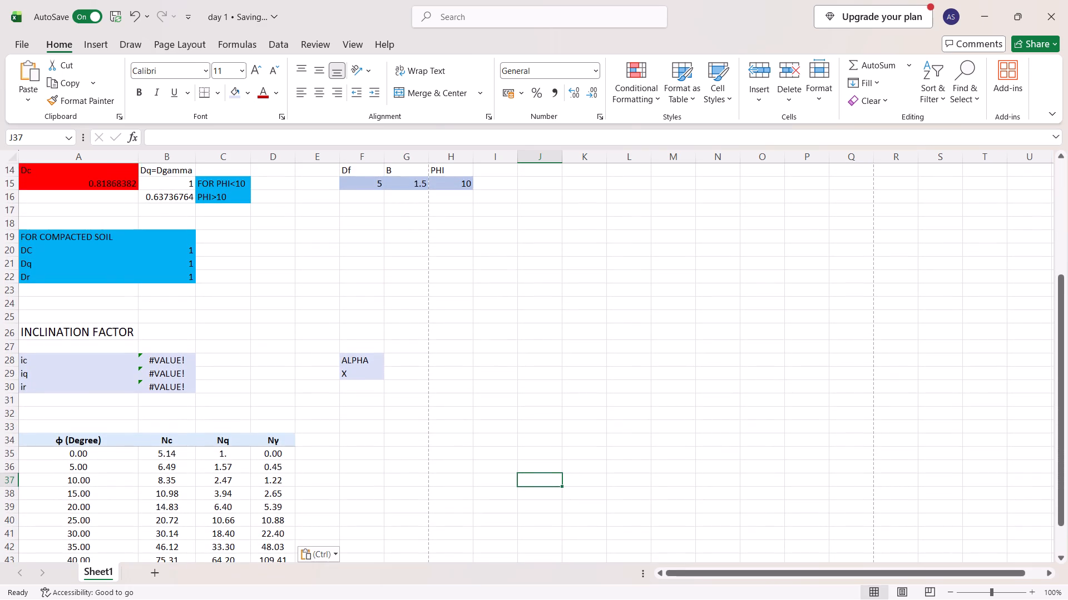
scroll(526, 282, "down", 1)
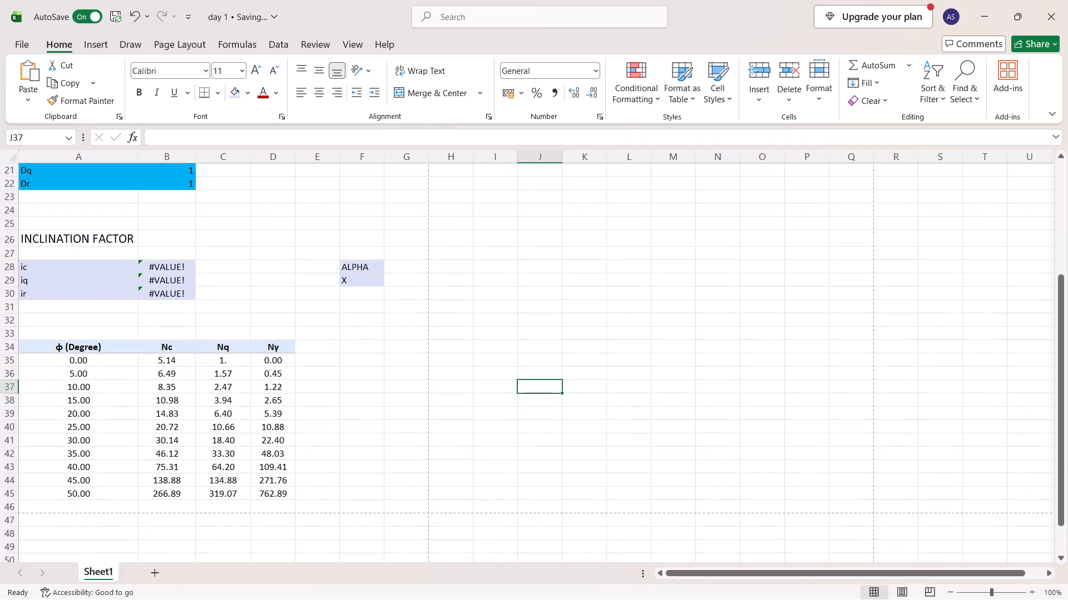
scroll(526, 282, "down", 1)
left_click(263, 349)
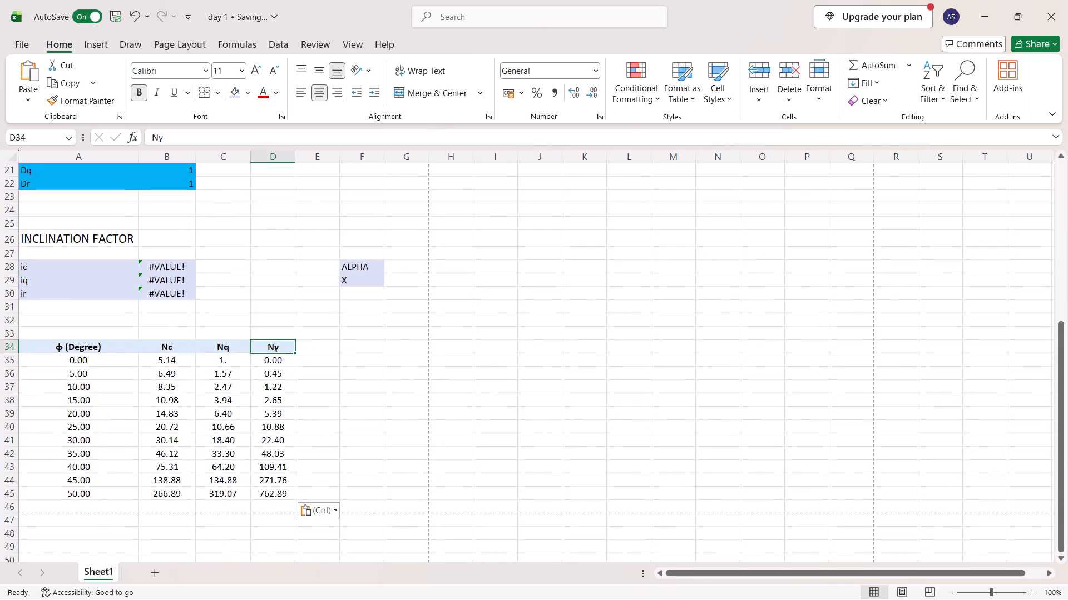
key("ctrl+c")
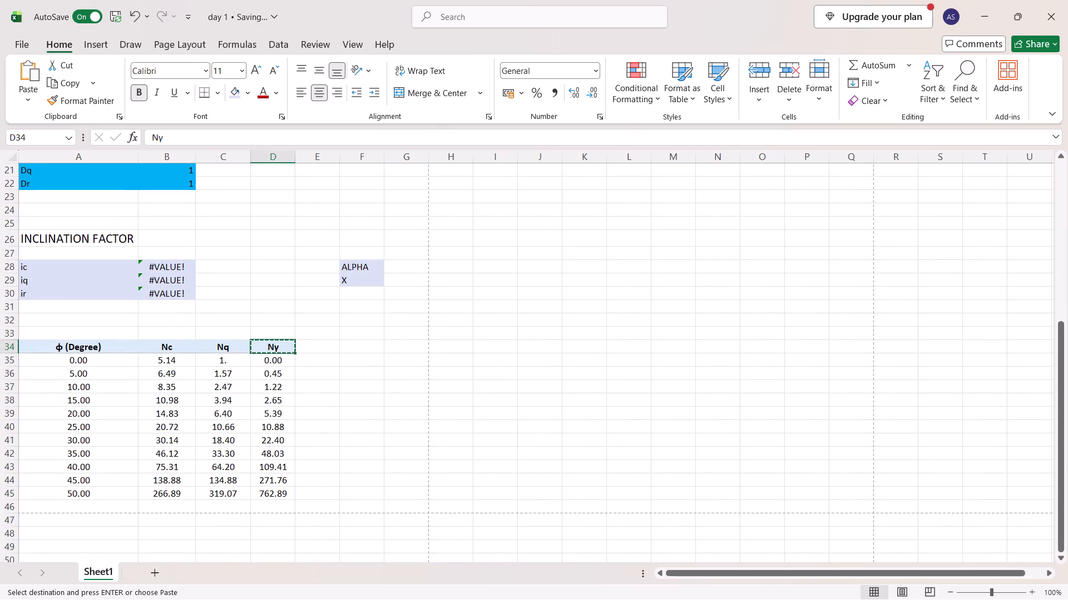
left_click_drag(160, 349, 270, 346)
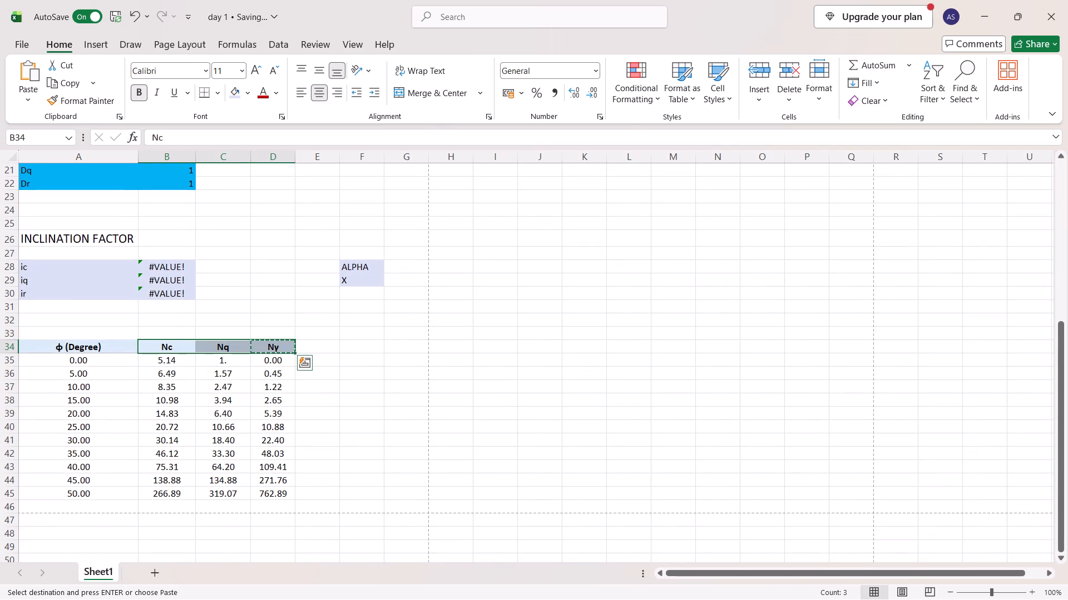
key("ctrl+c")
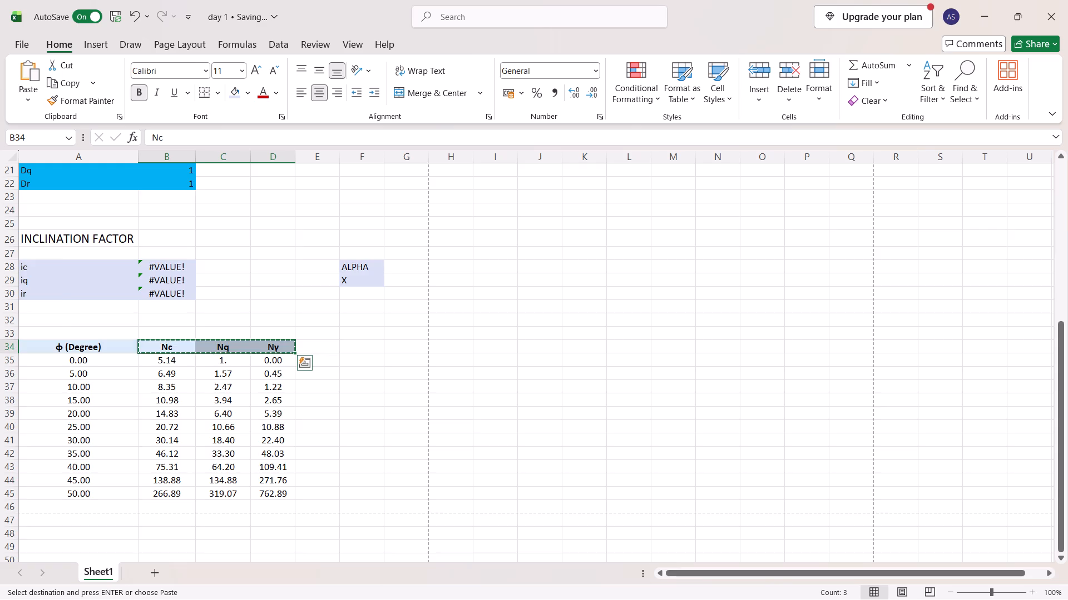
scroll(370, 344, "down", 2)
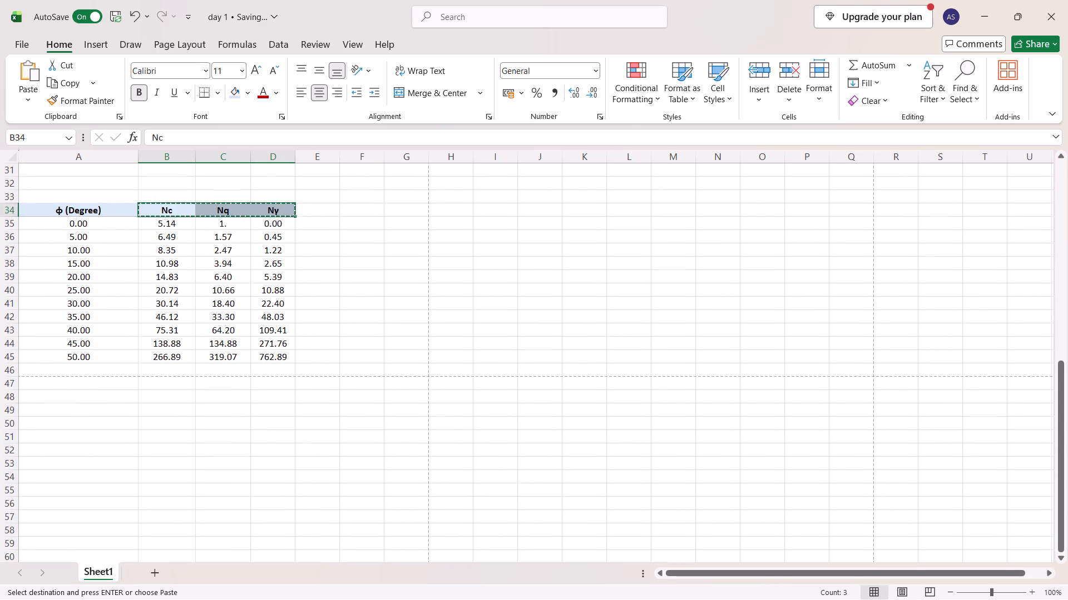
left_click(88, 397)
scroll(88, 397, "up", 2)
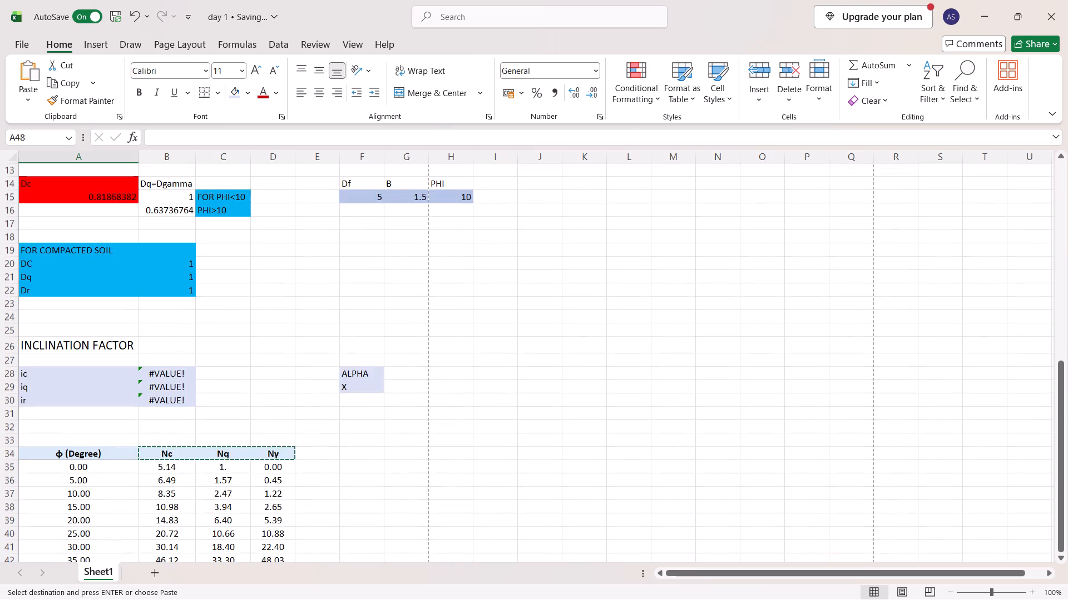
scroll(88, 397, "up", 2)
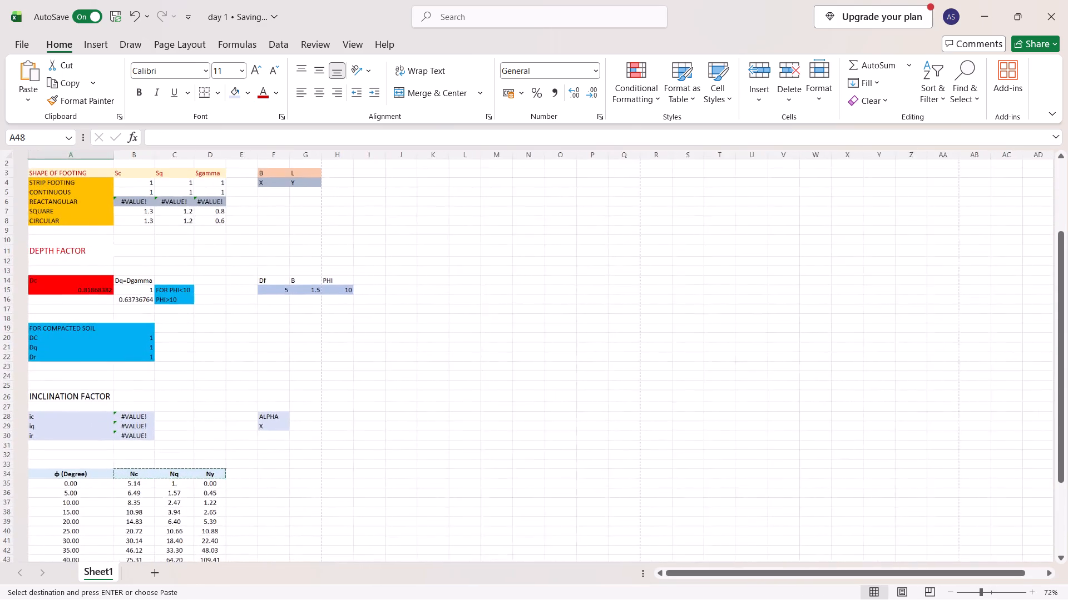
scroll(88, 397, "down", 2)
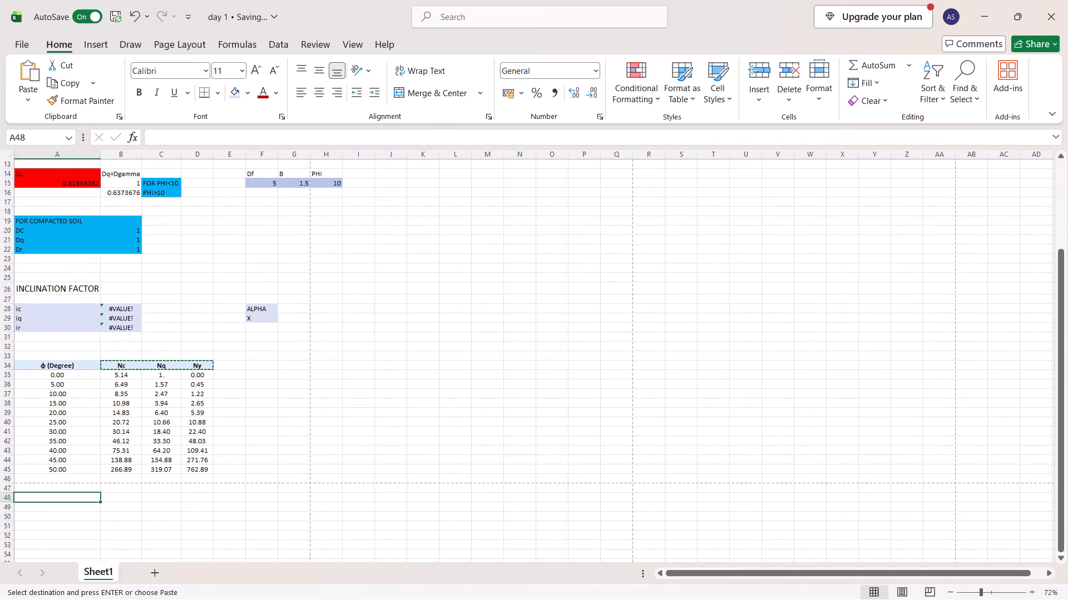
left_click(277, 367)
key("ctrl+v")
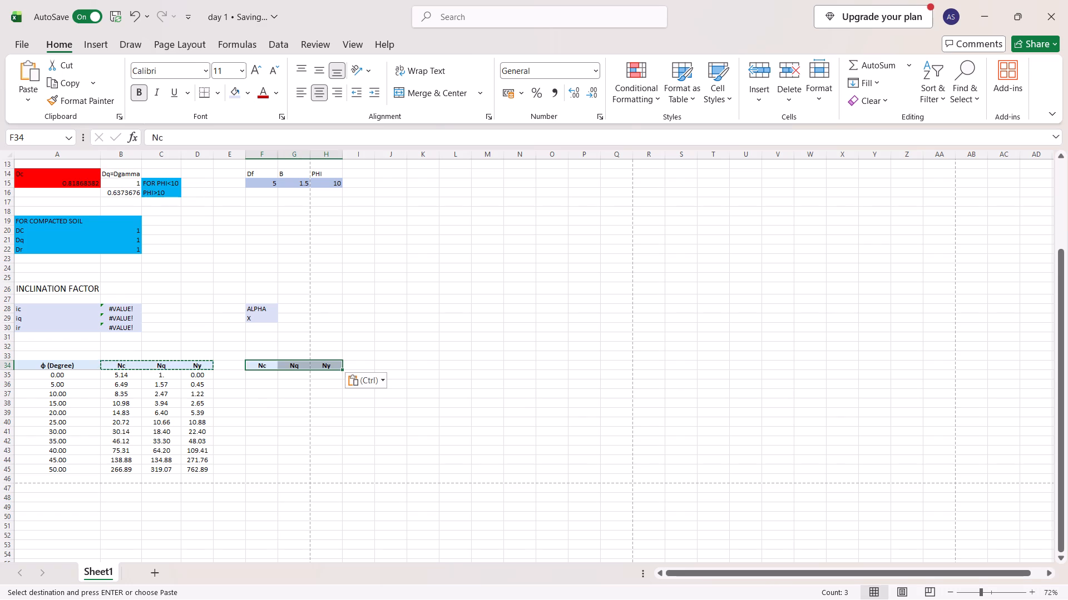
Move the copied Nc, Nq and Ny headers one column over so they start at G34.
left_click(284, 370)
left_click(289, 376)
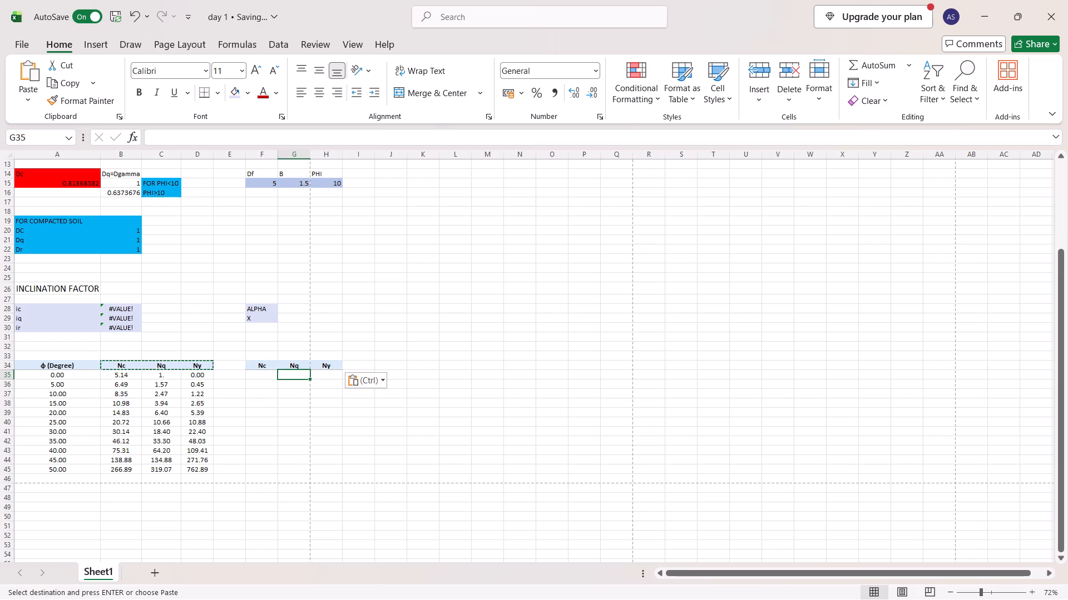
left_click(262, 368)
left_click(262, 368)
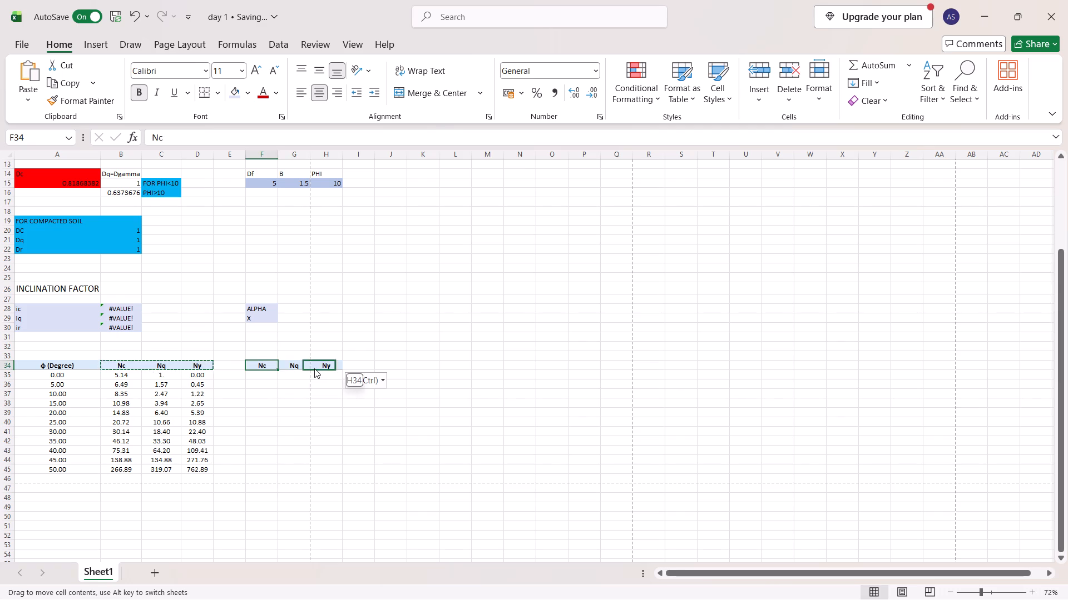
left_click_drag(264, 365, 309, 367)
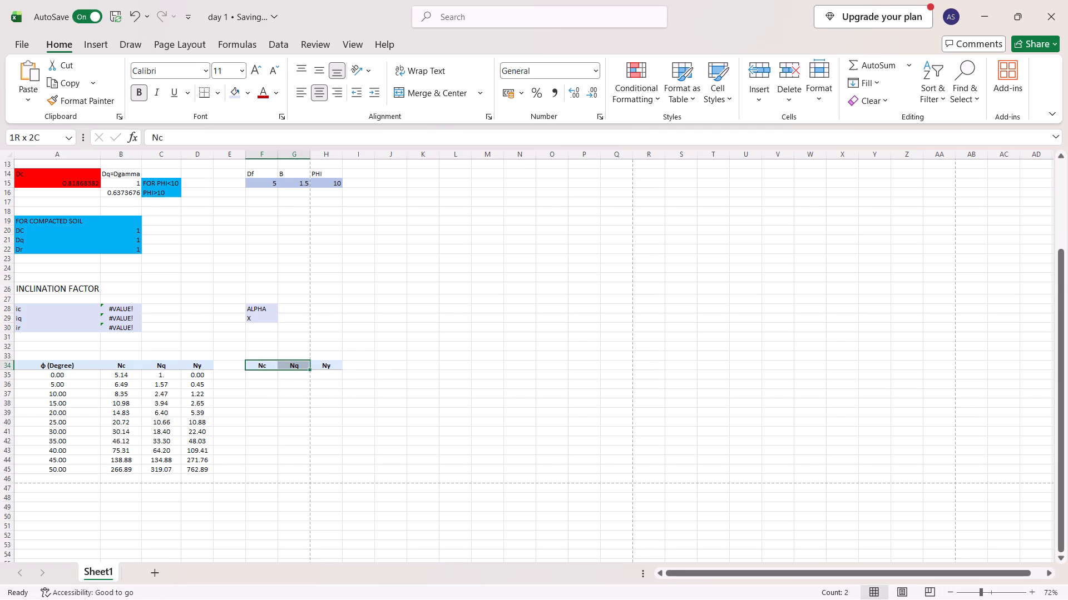
left_click_drag(309, 367, 323, 370)
key("ctrl+x")
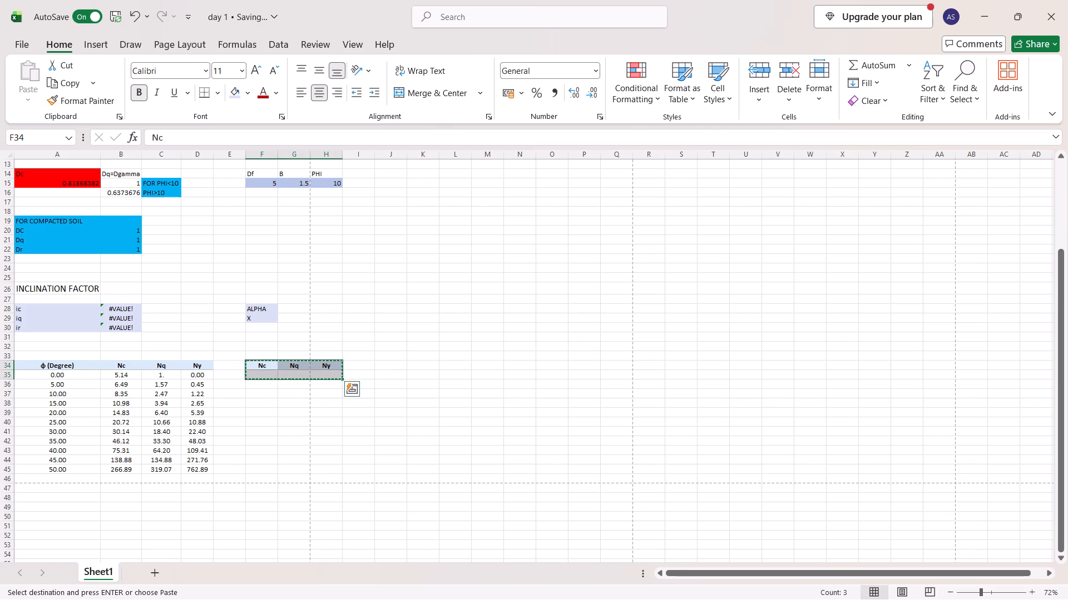
left_click(299, 367)
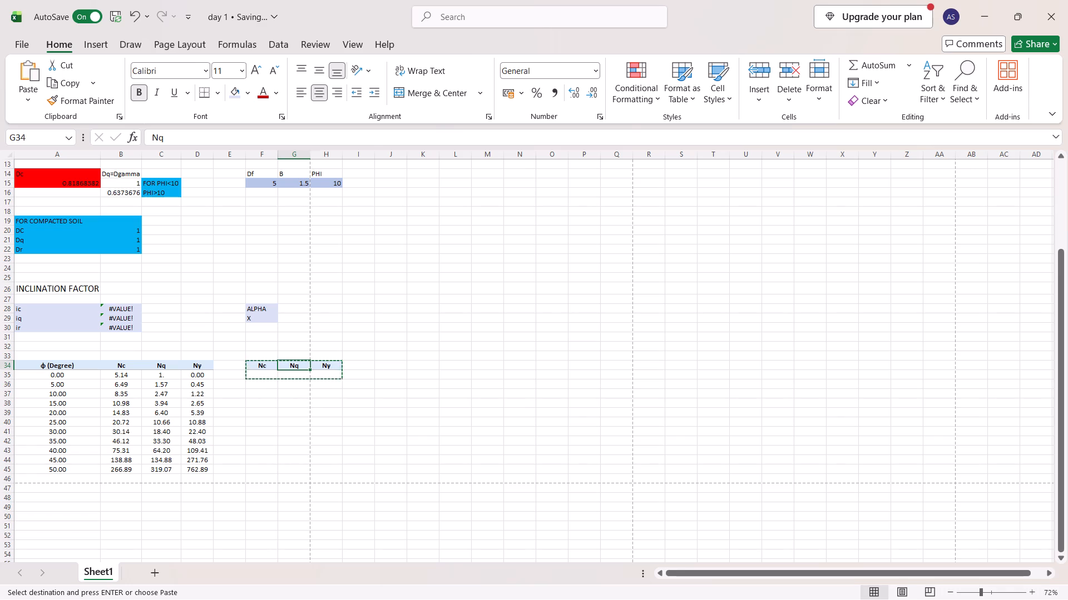
key("ctrl+v")
Copy the φ (Degree) header from A34 into F34, beside the copied Nc header.
left_click(261, 364)
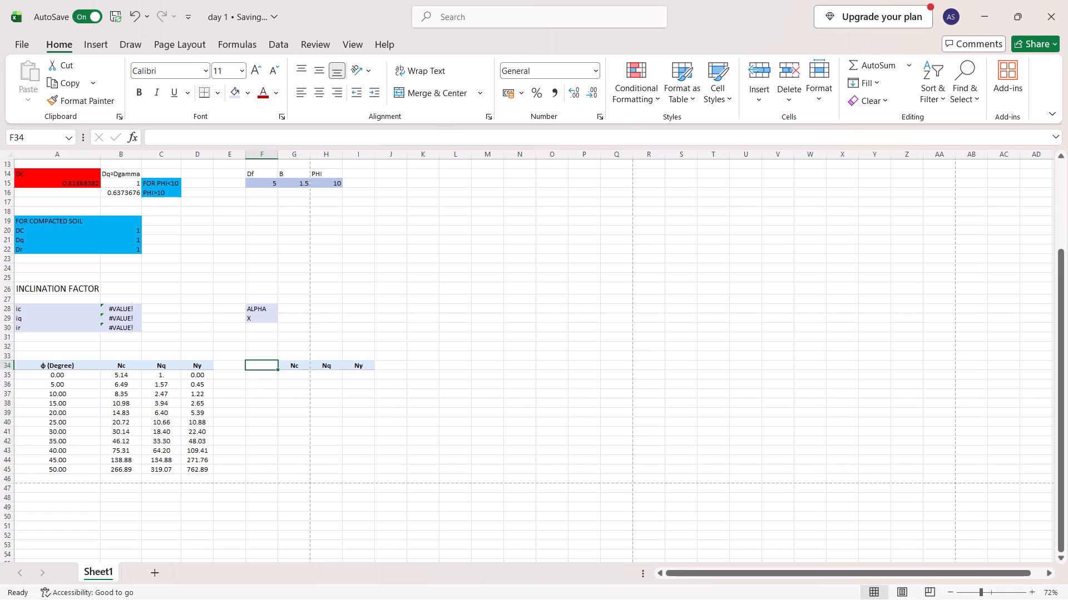
left_click(61, 364)
key("ctrl+c")
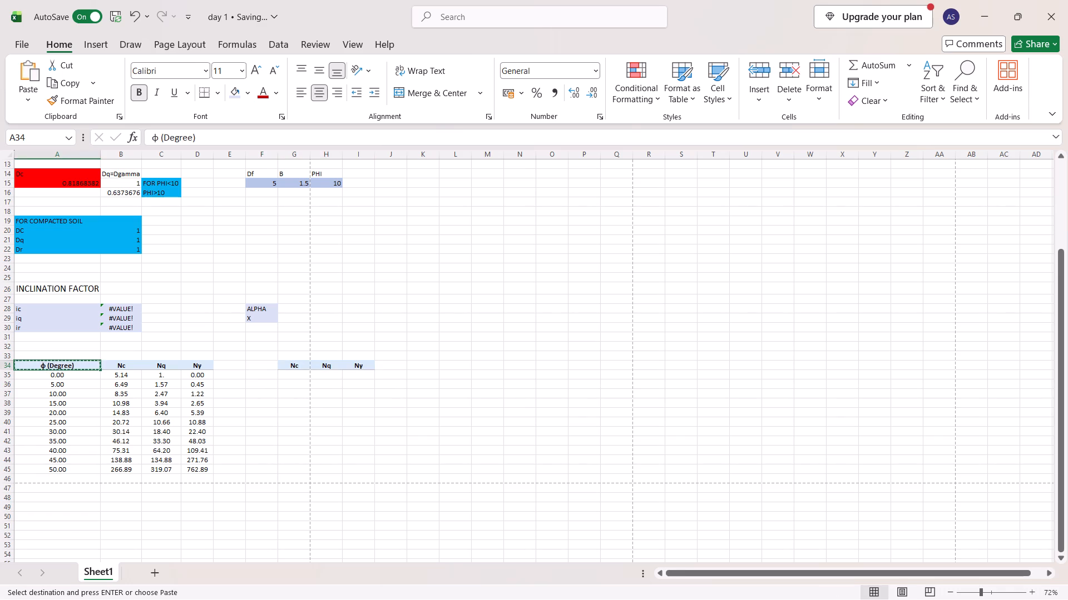
left_click(253, 365)
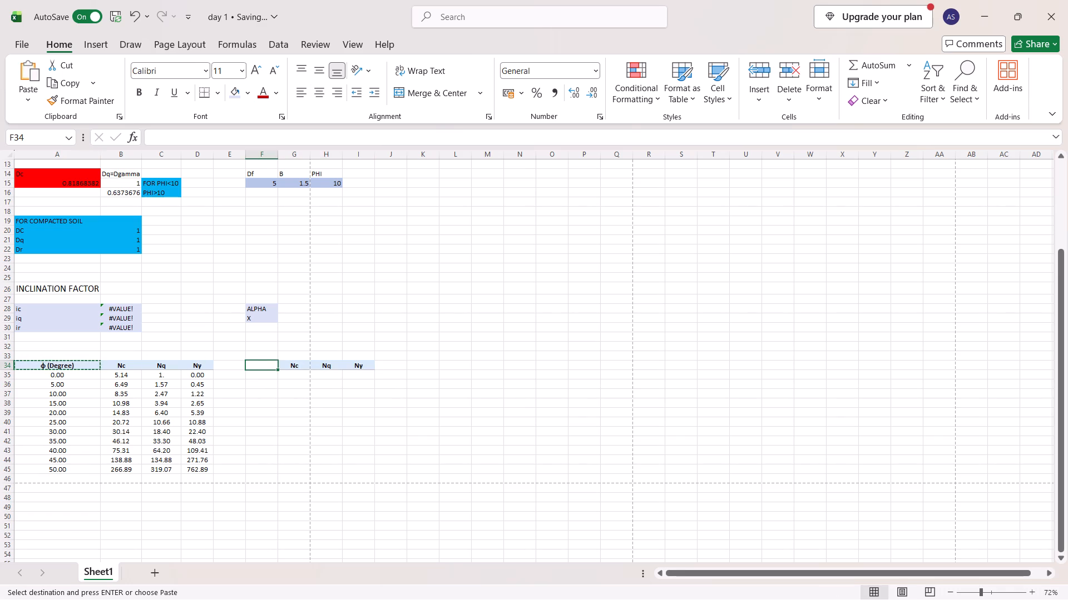
key("ctrl+v")
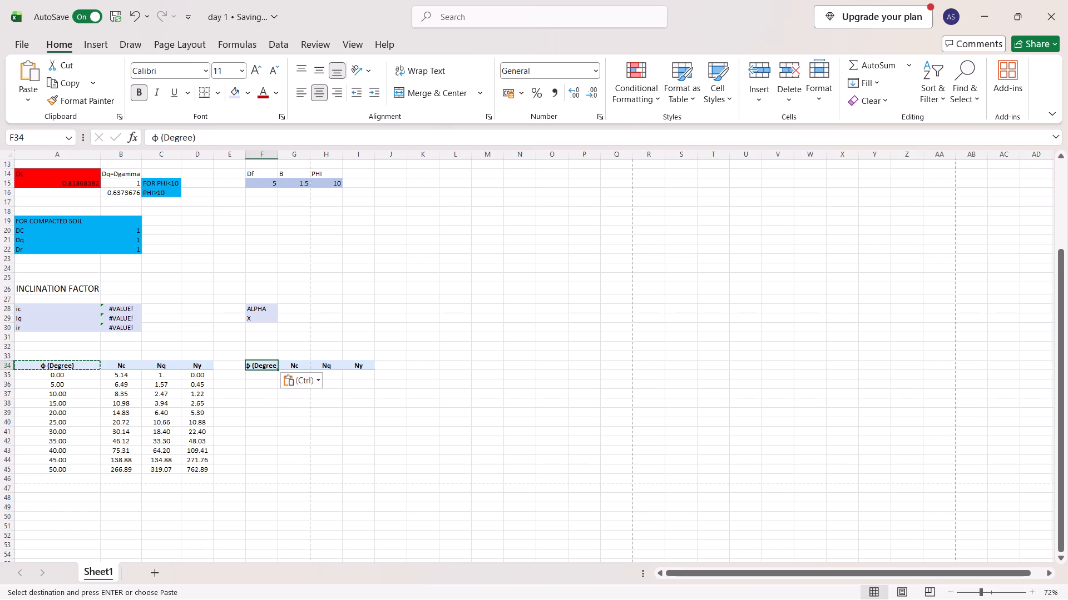
Begin a FORECAST formula in G35 under the copied Nc header, using F35 as the x argument.
left_click(273, 377)
scroll(273, 377, "down", 1)
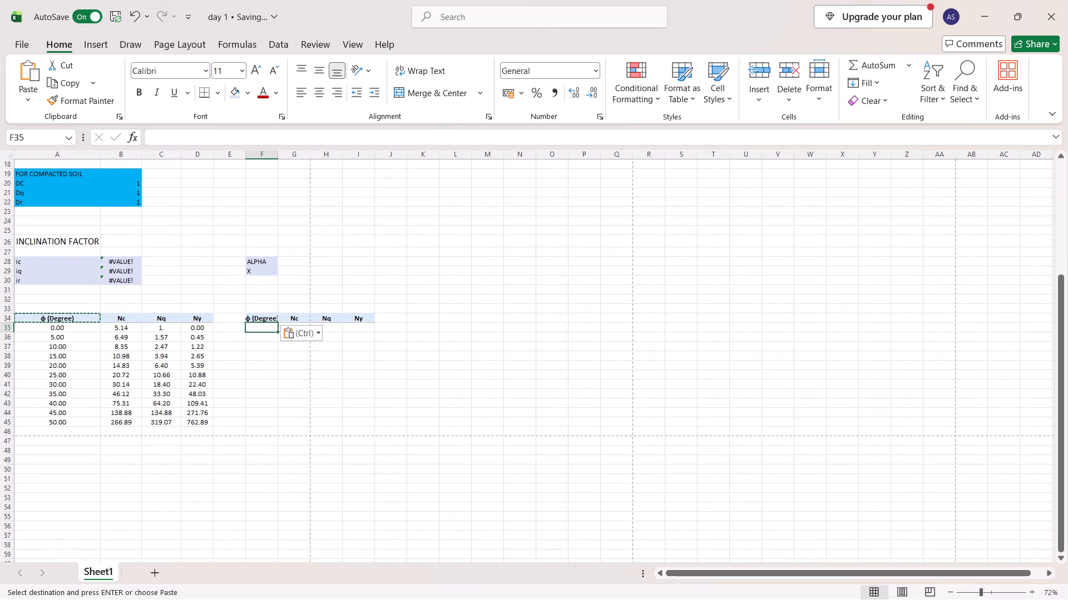
left_click_drag(261, 347, 283, 334)
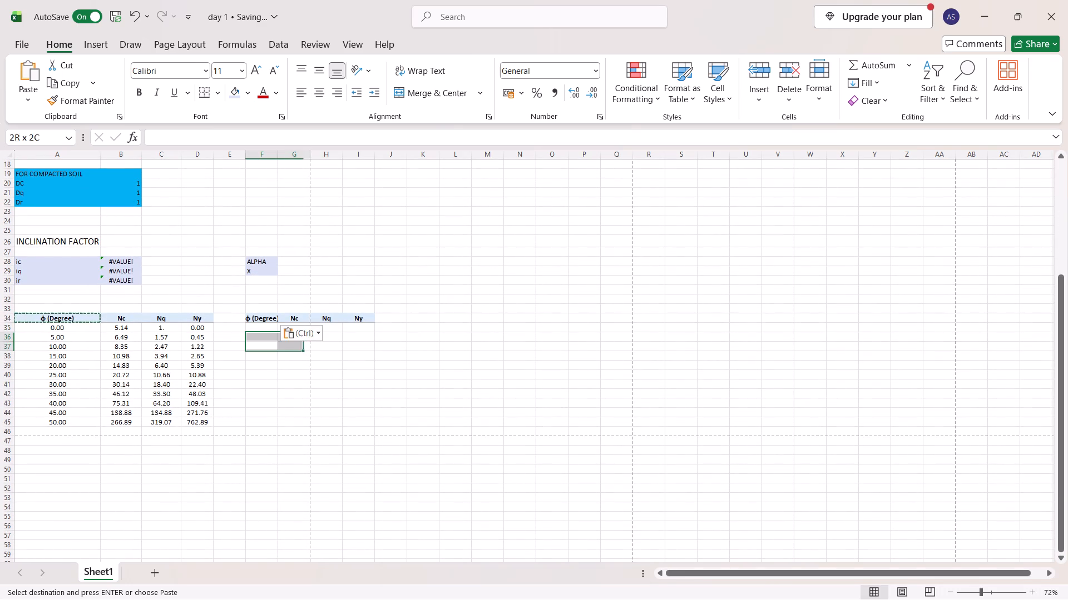
left_click_drag(283, 334, 286, 333)
scroll(286, 333, "up", 1, "ctrl")
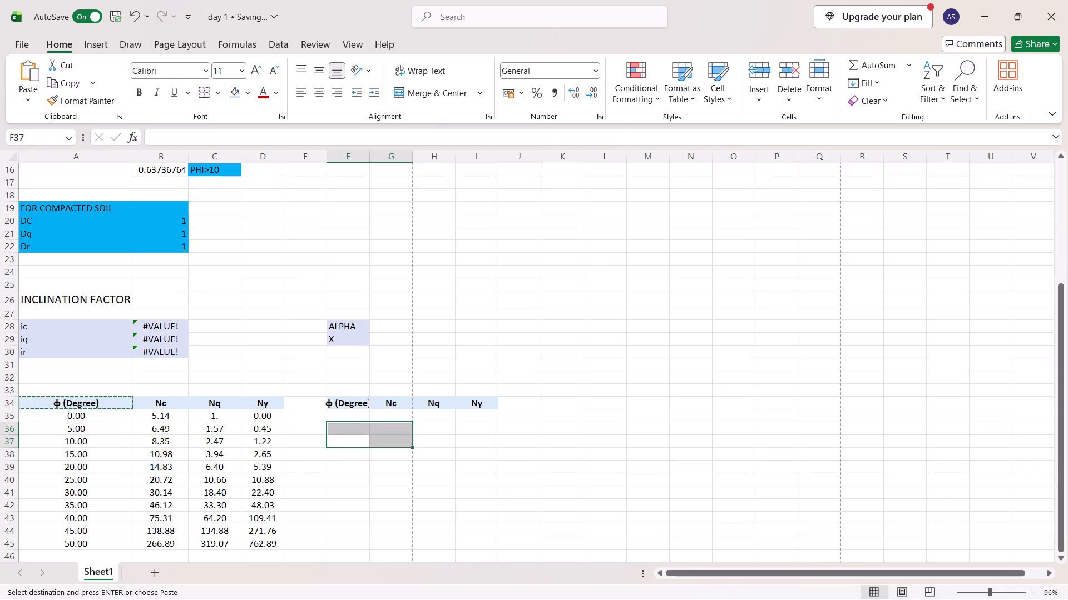
left_click(387, 418)
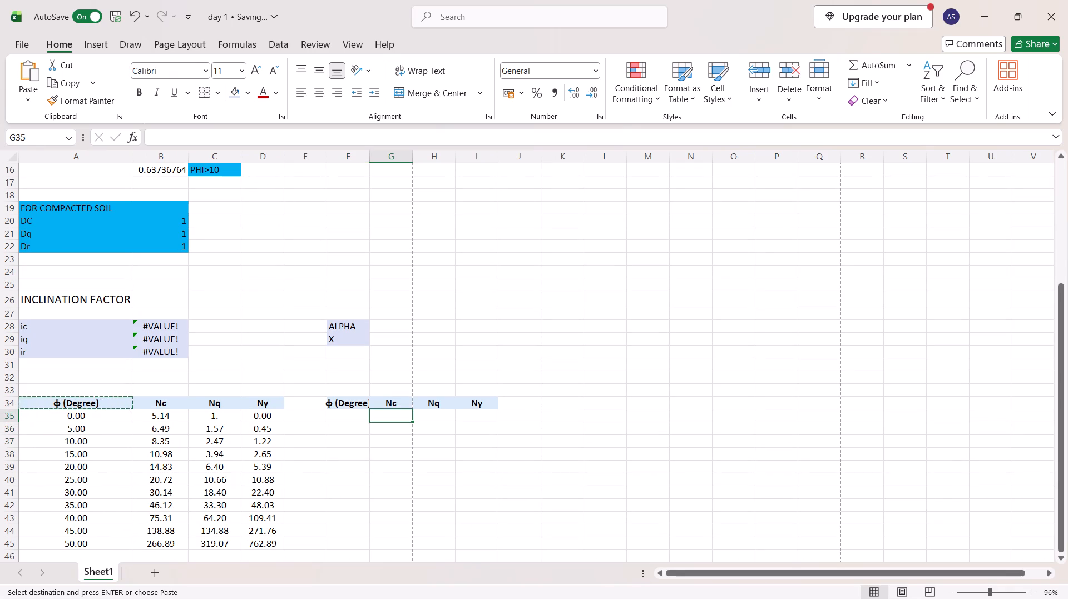
type("=FORCAST")
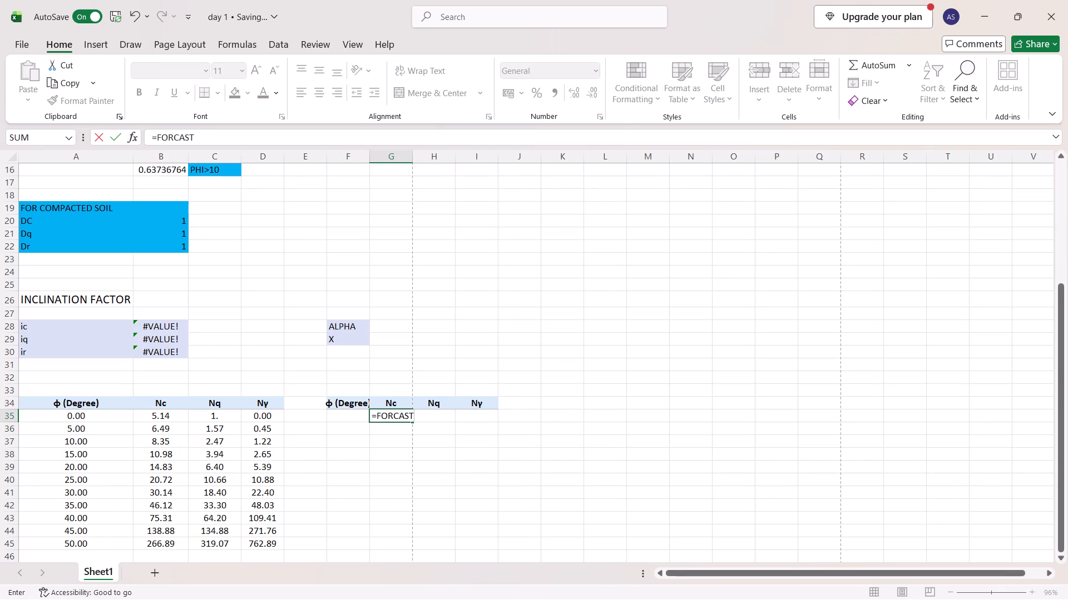
key("BackSpace")
key("BackSpace")
key("BackSpace")
key("BackSpace")
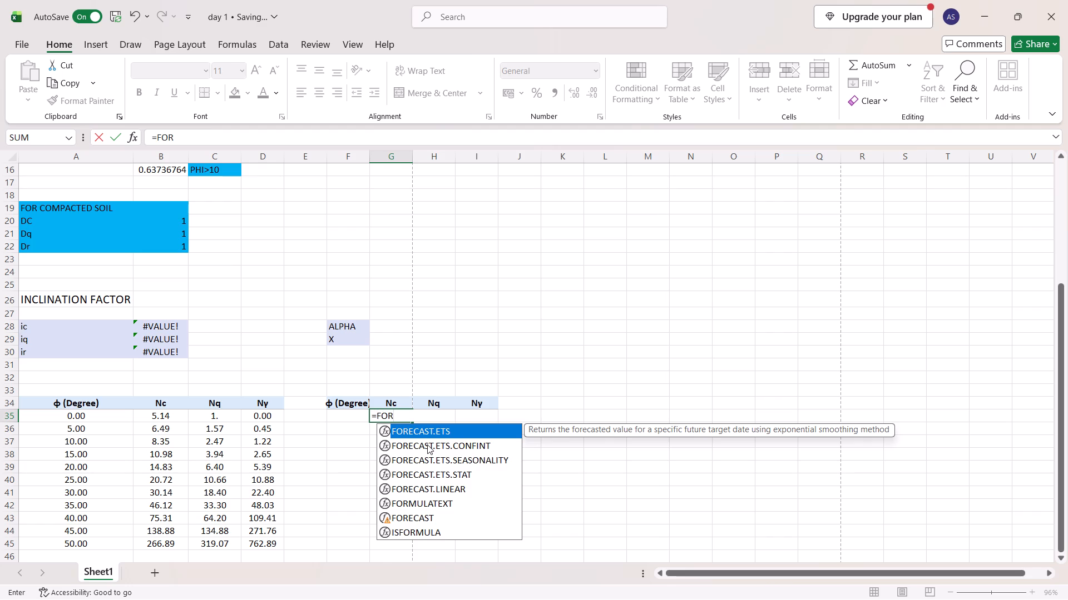
type("ECAST")
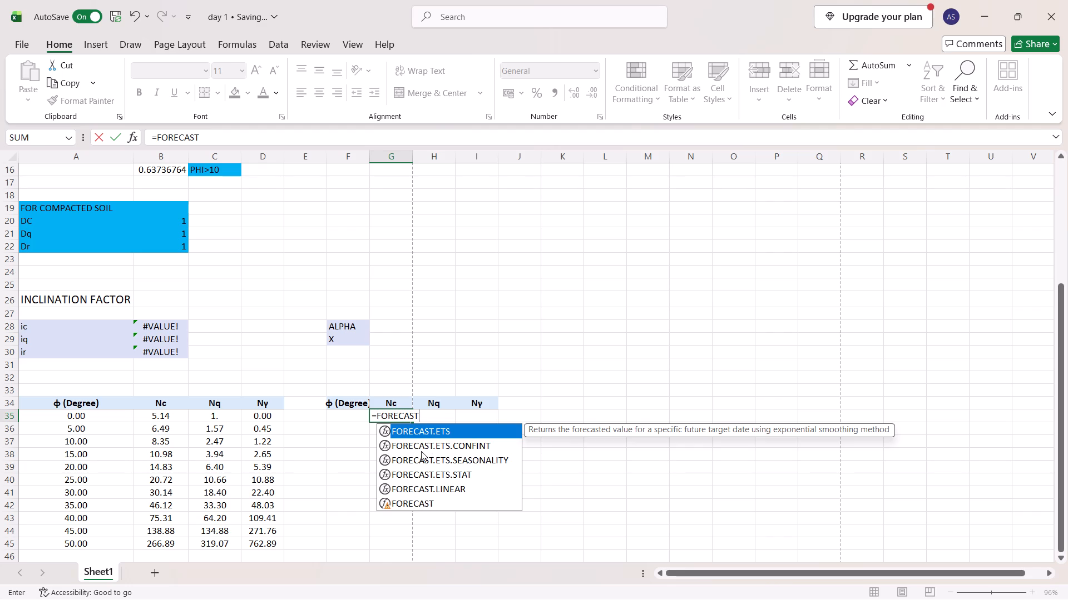
key("shift+parenleft")
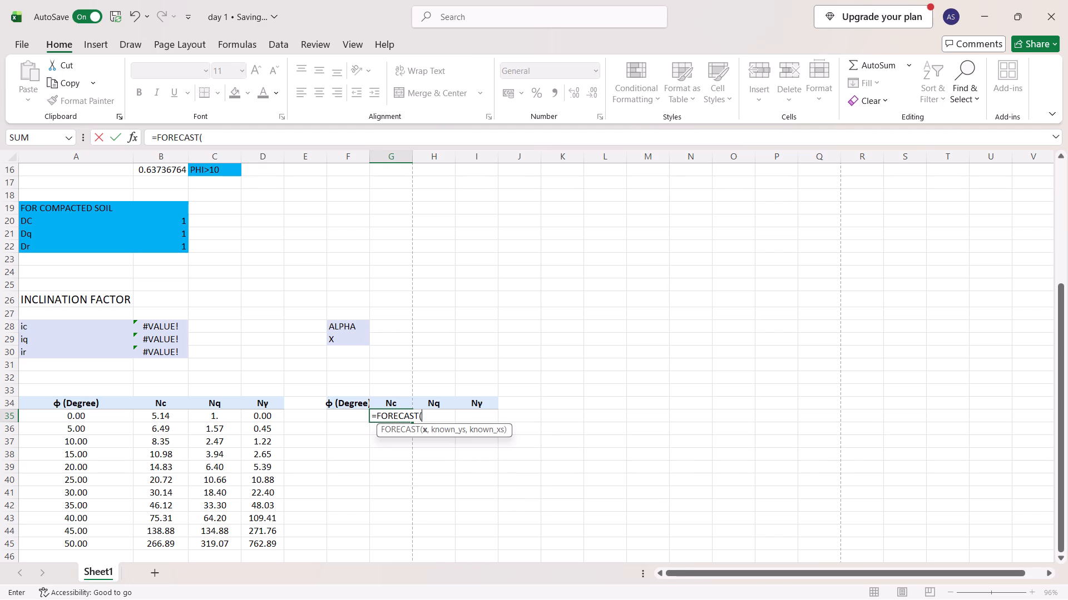
left_click(352, 416)
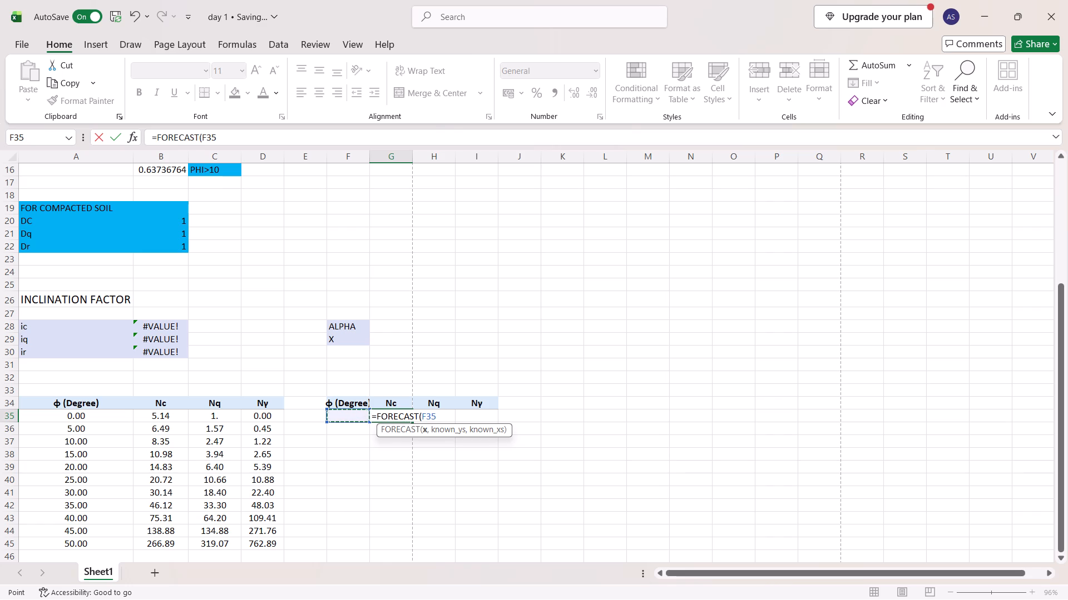
key("comma")
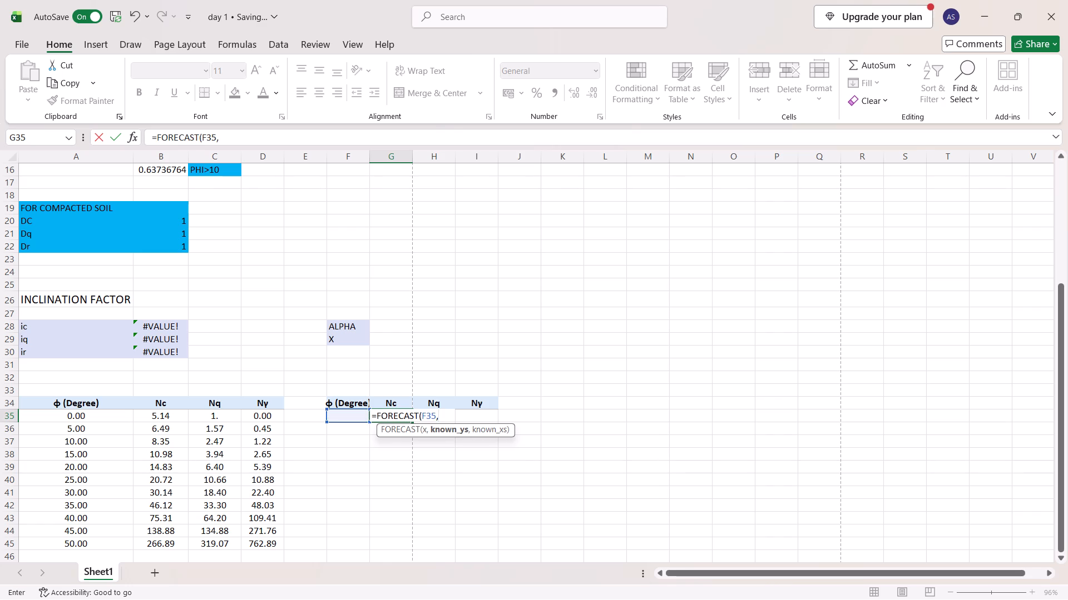
Nest an OFFSET function as the known_ys argument in G35, with the Nc values B35:B45 as its reference.
type("OFF")
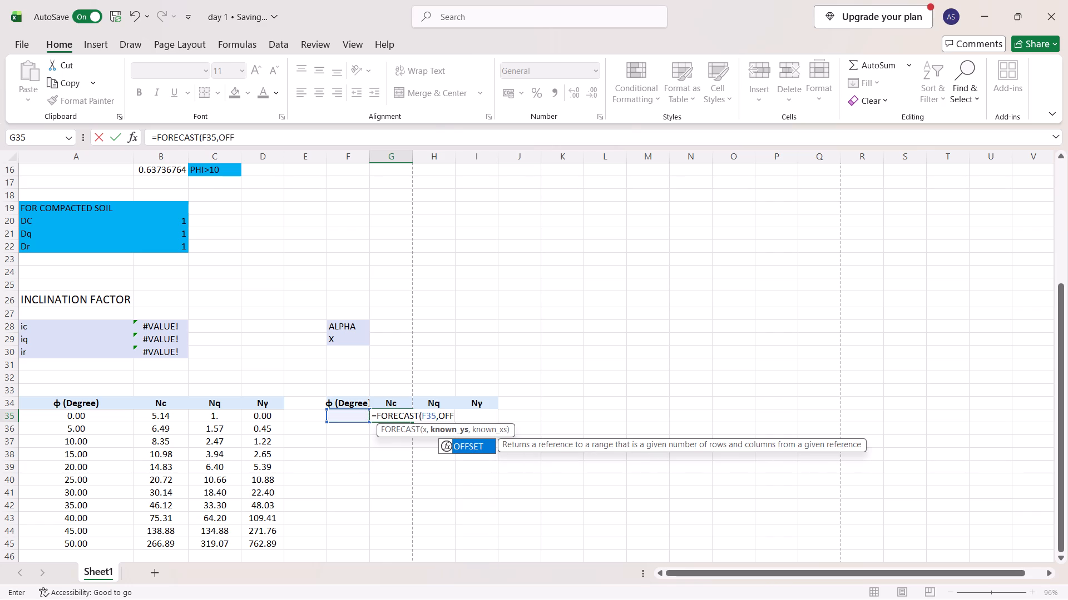
left_click(483, 451)
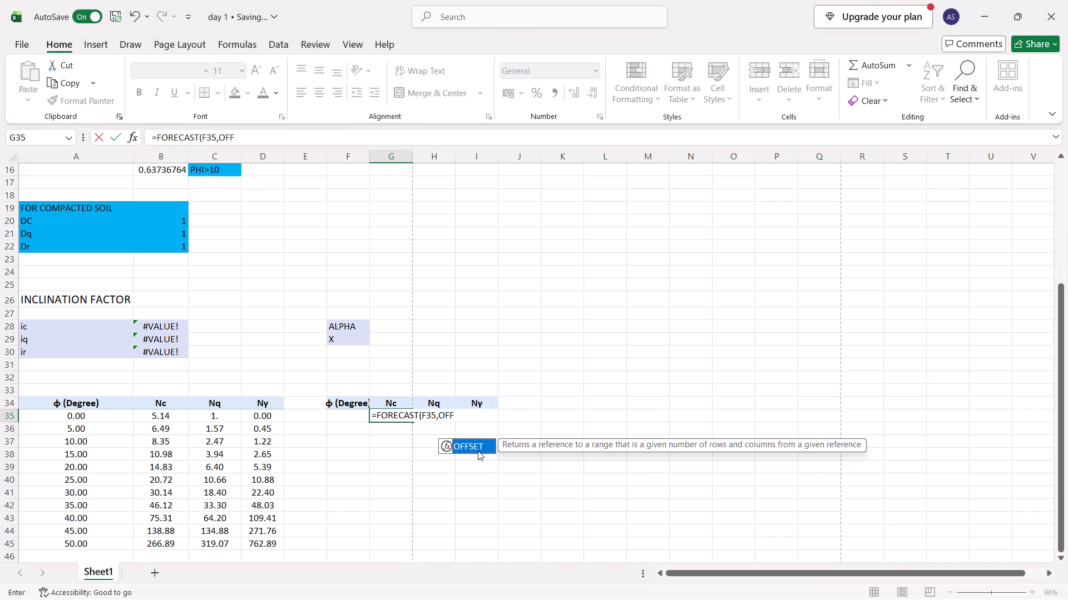
left_click(473, 449)
left_click(453, 445)
key("Return")
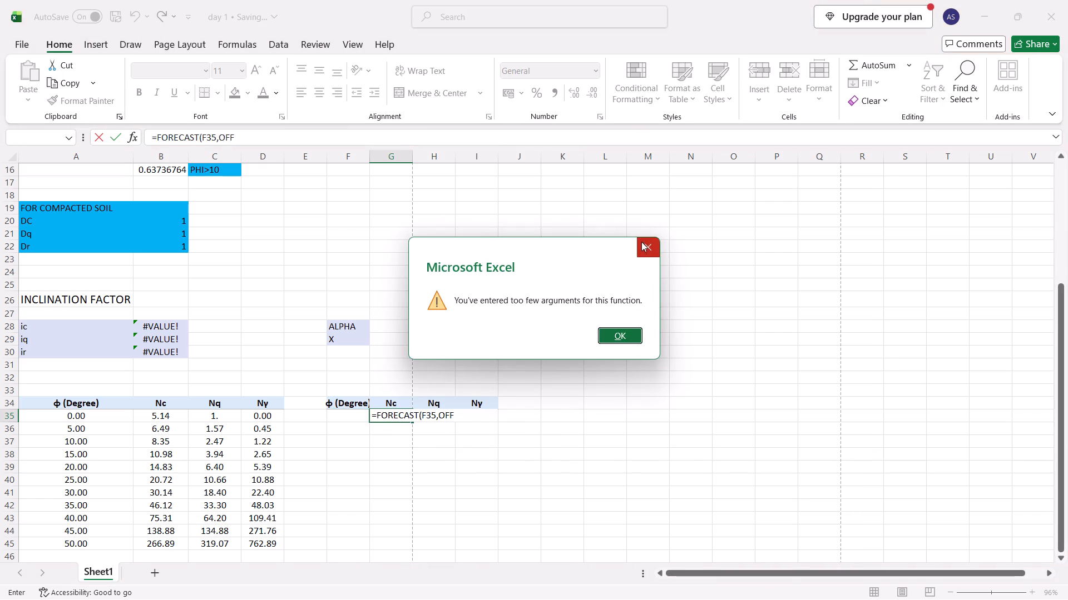
left_click(642, 244)
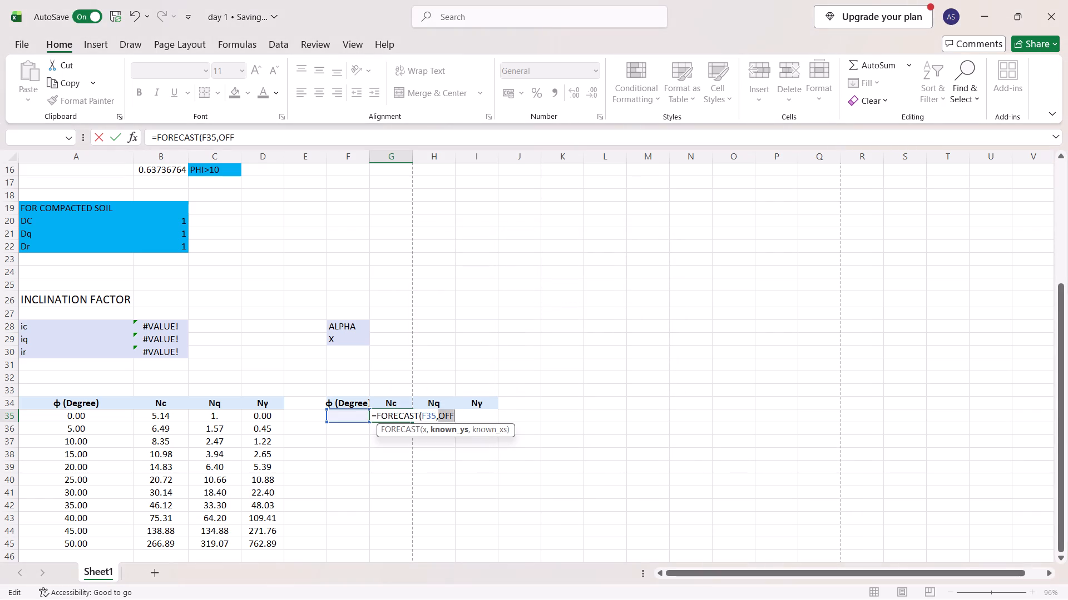
left_click(458, 417)
type("SET")
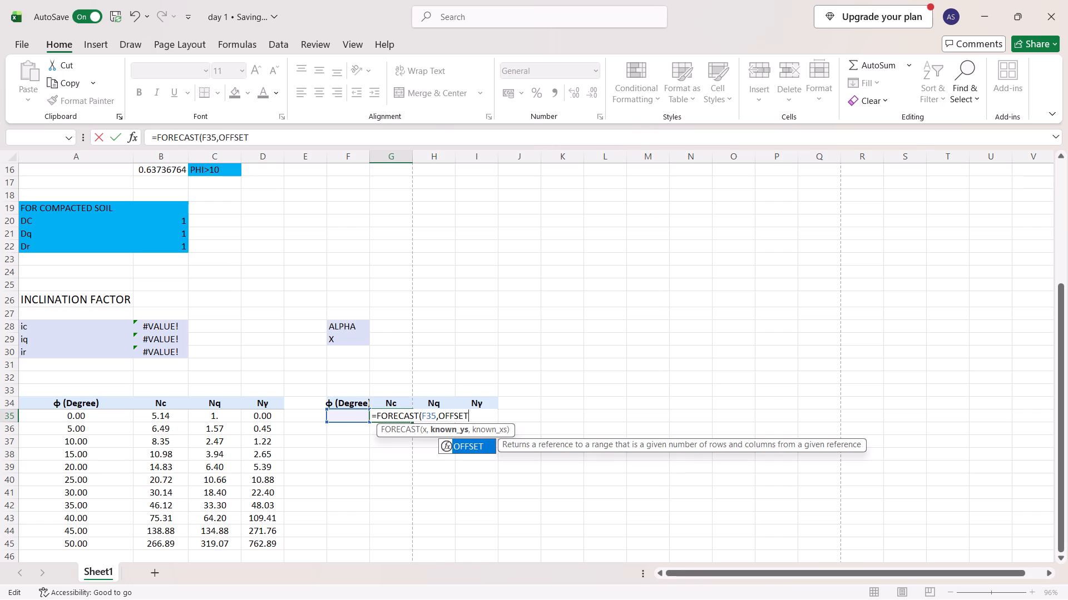
key("shift+parenleft")
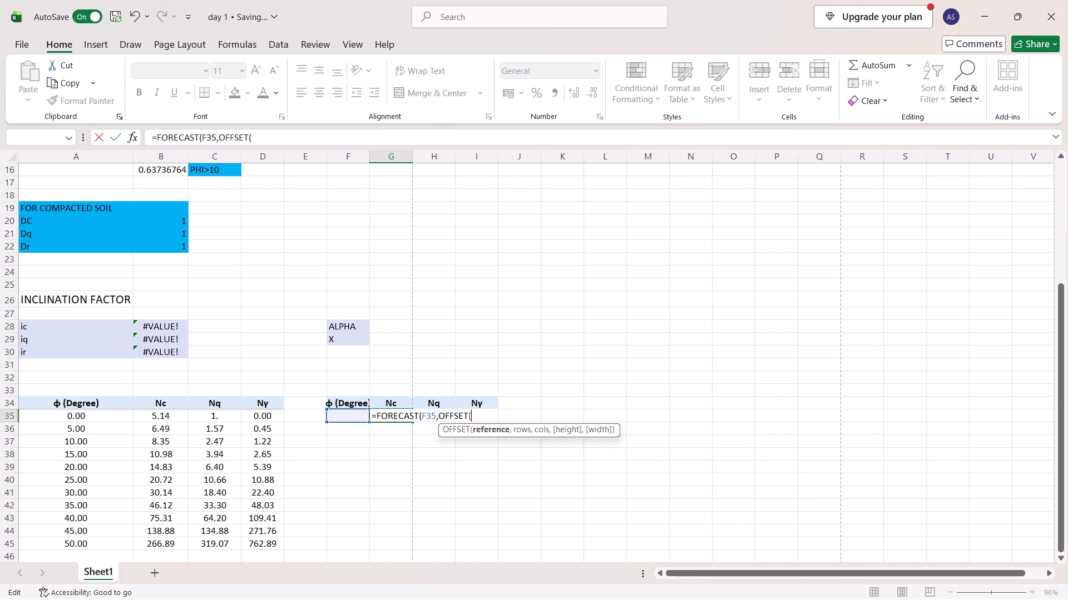
left_click_drag(165, 418, 164, 527)
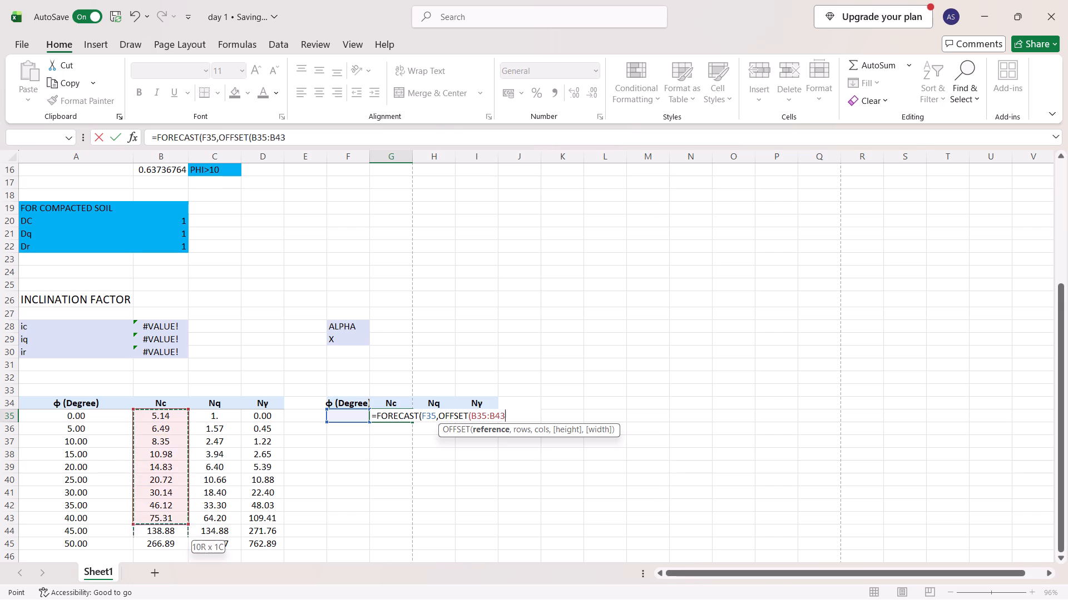
left_click_drag(164, 527, 166, 543)
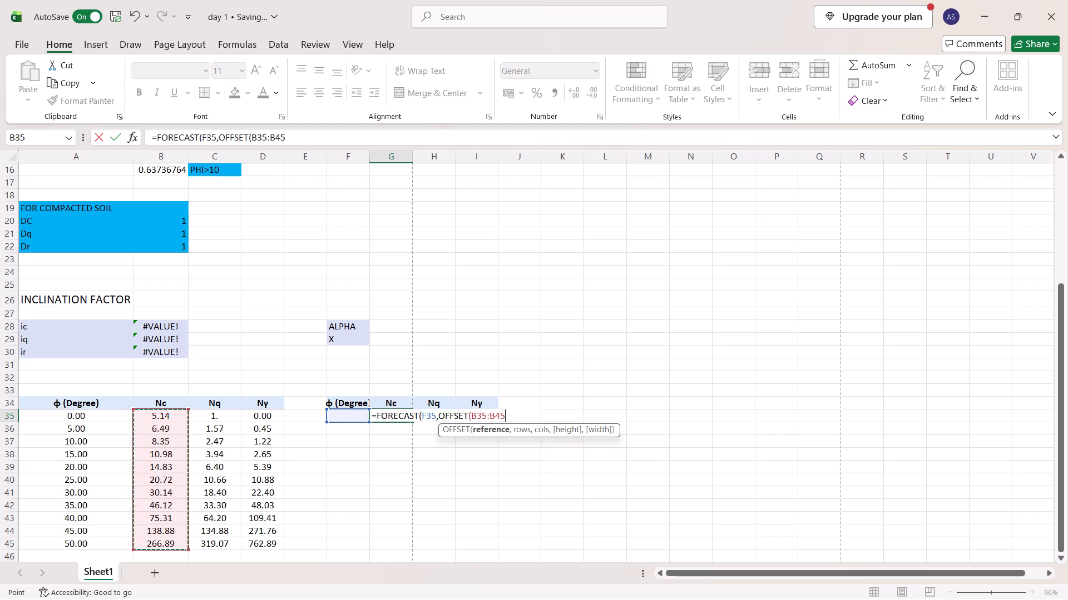
key("comma")
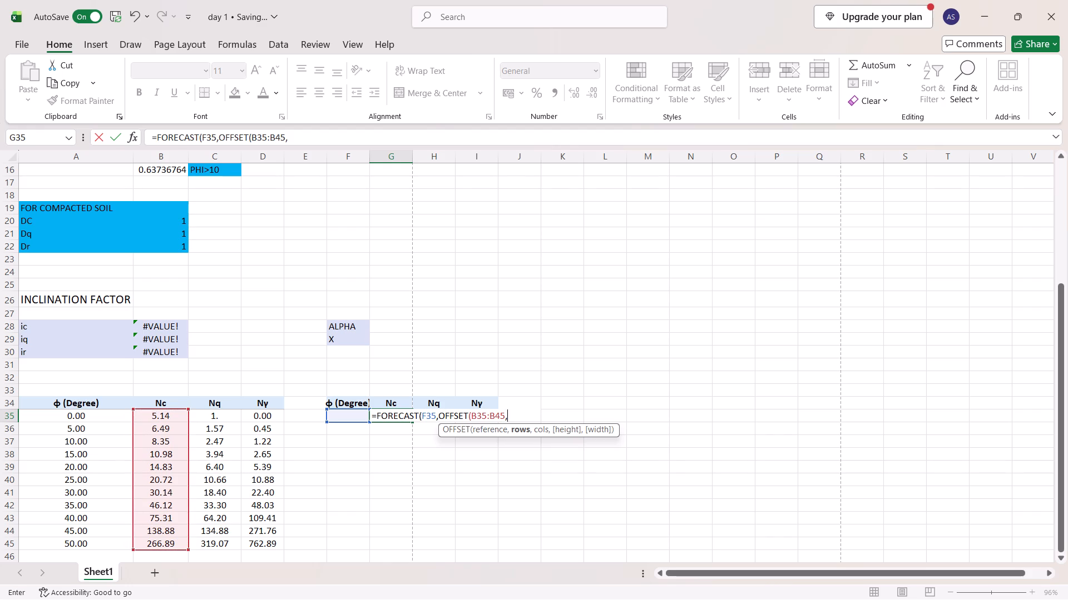
Enter MATCH(F35,A35:A45,1)-1 as the rows argument of the OFFSET on the Nc values.
key("m")
type("ATCH")
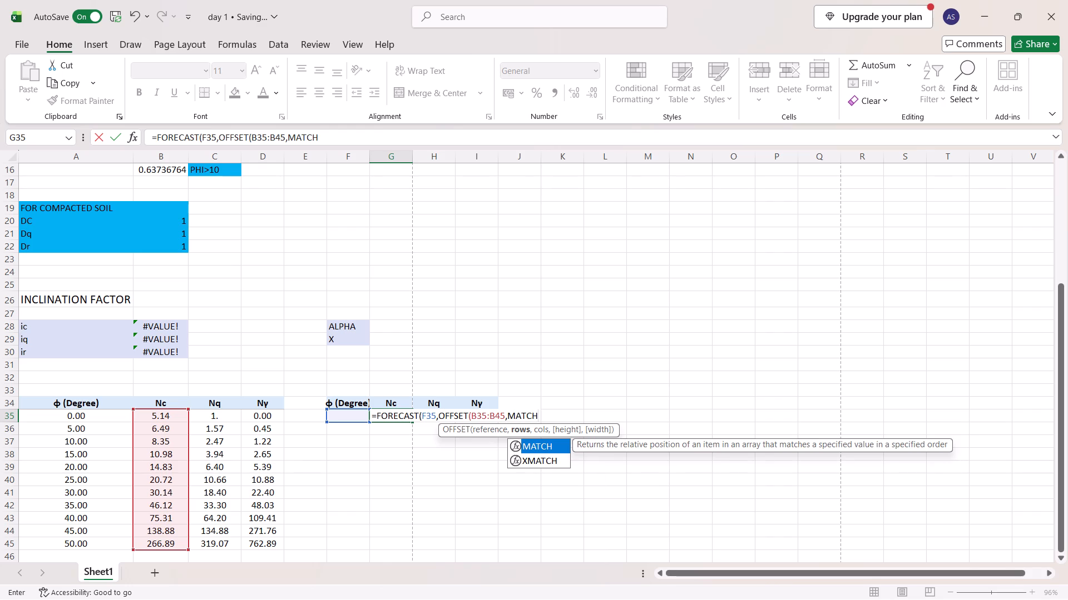
key("shift+parenleft")
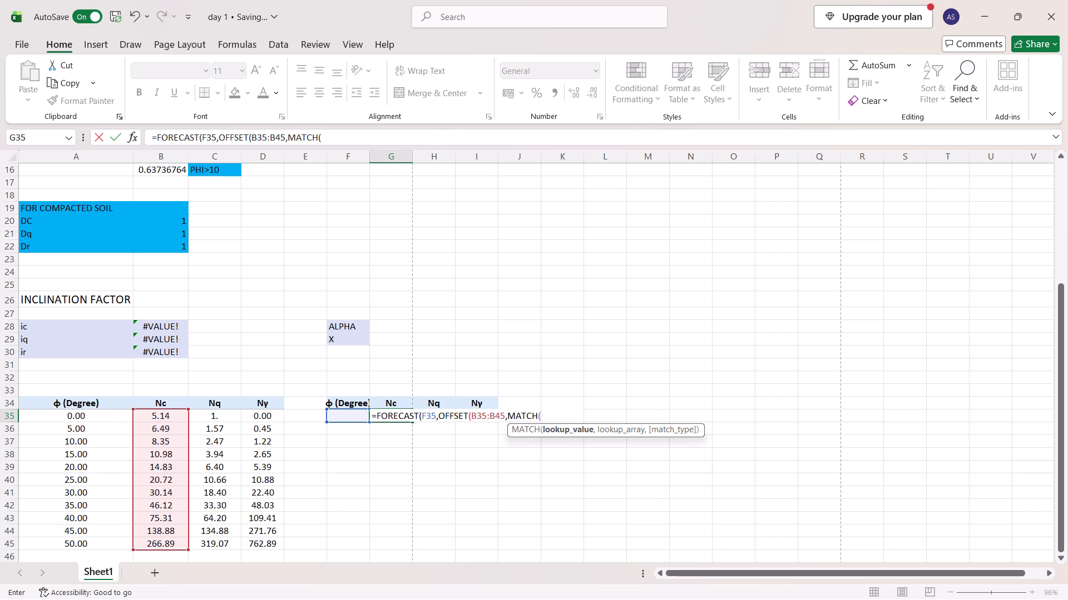
left_click(357, 418)
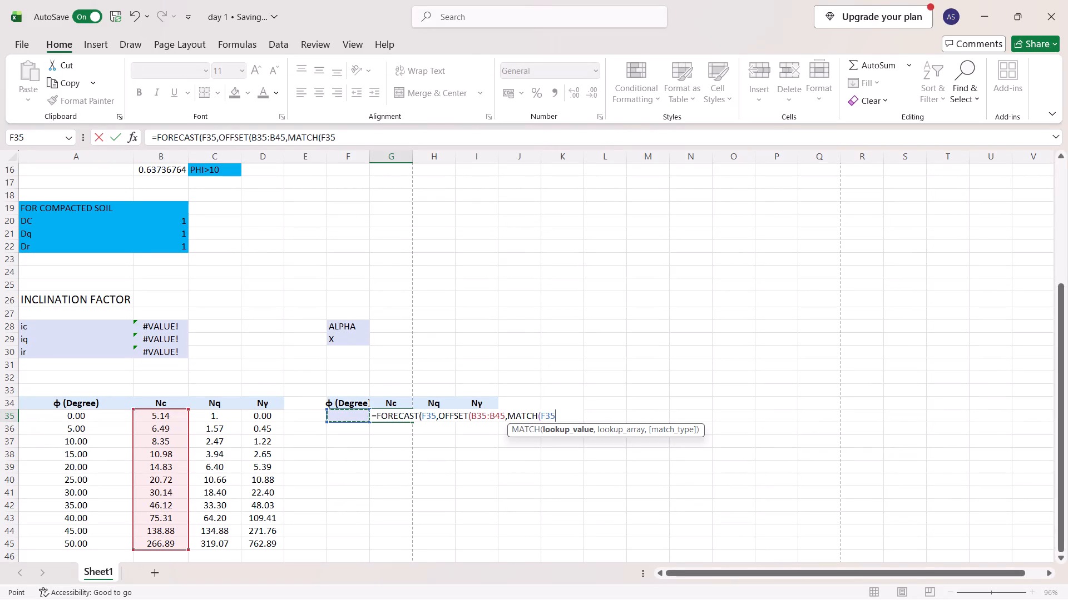
key("comma")
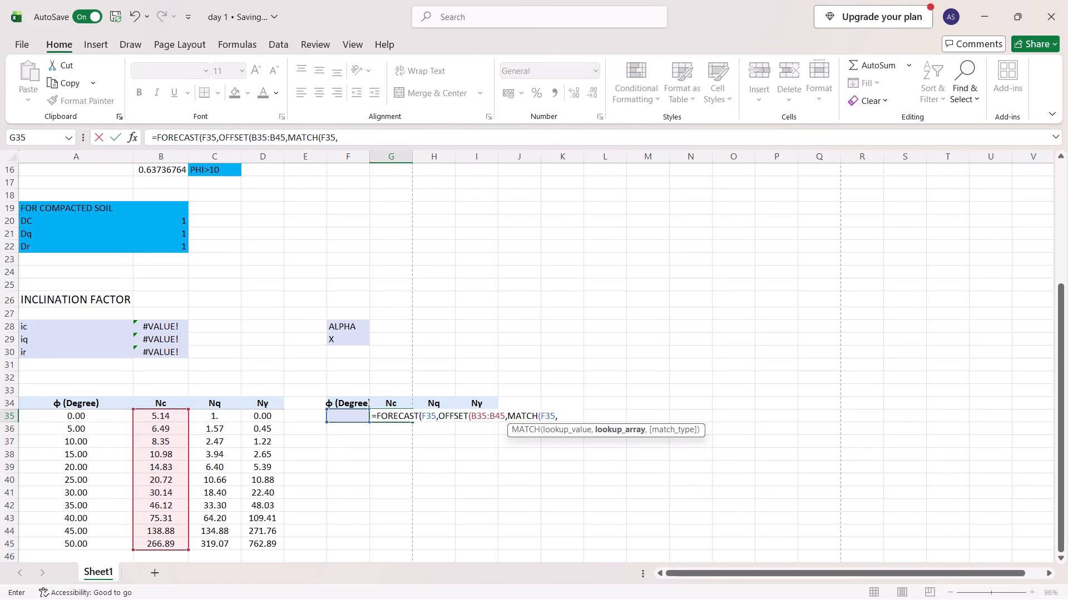
left_click_drag(92, 413, 91, 546)
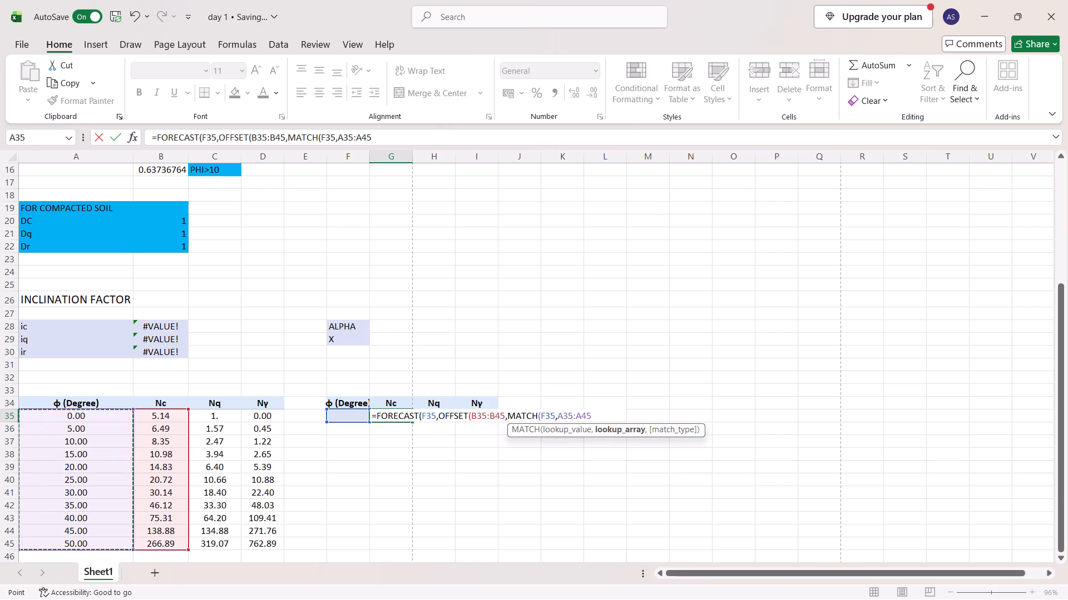
key("ctrl+comma")
key("comma")
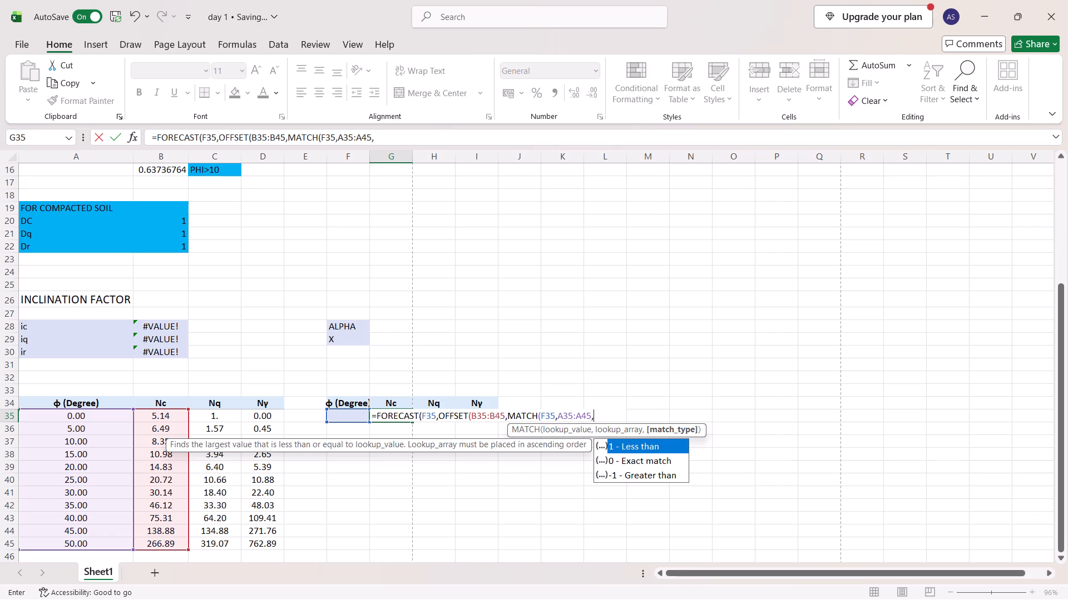
key("1")
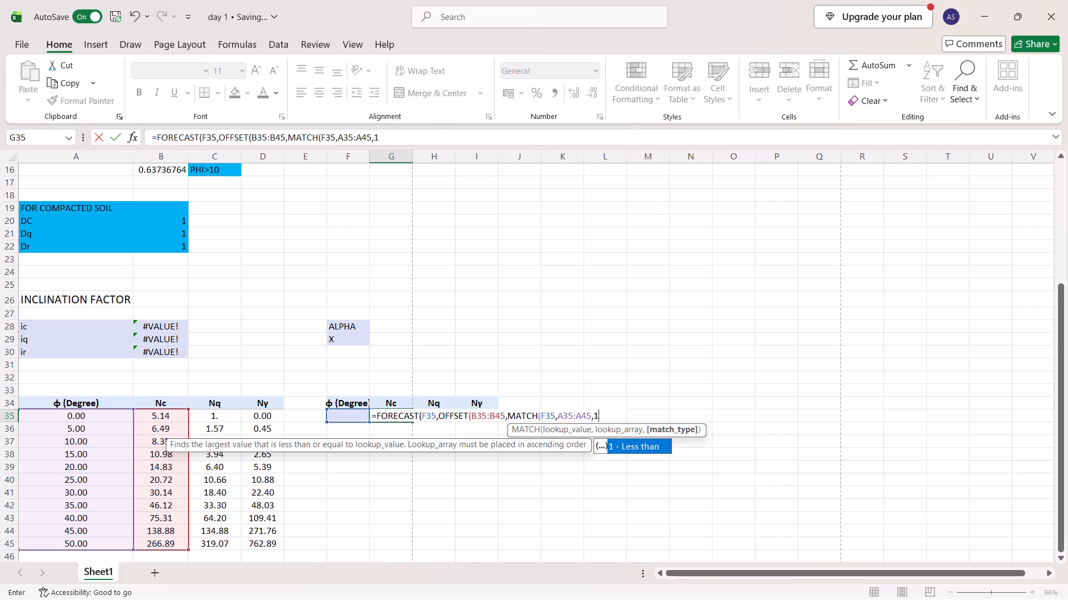
key("shift+parenright")
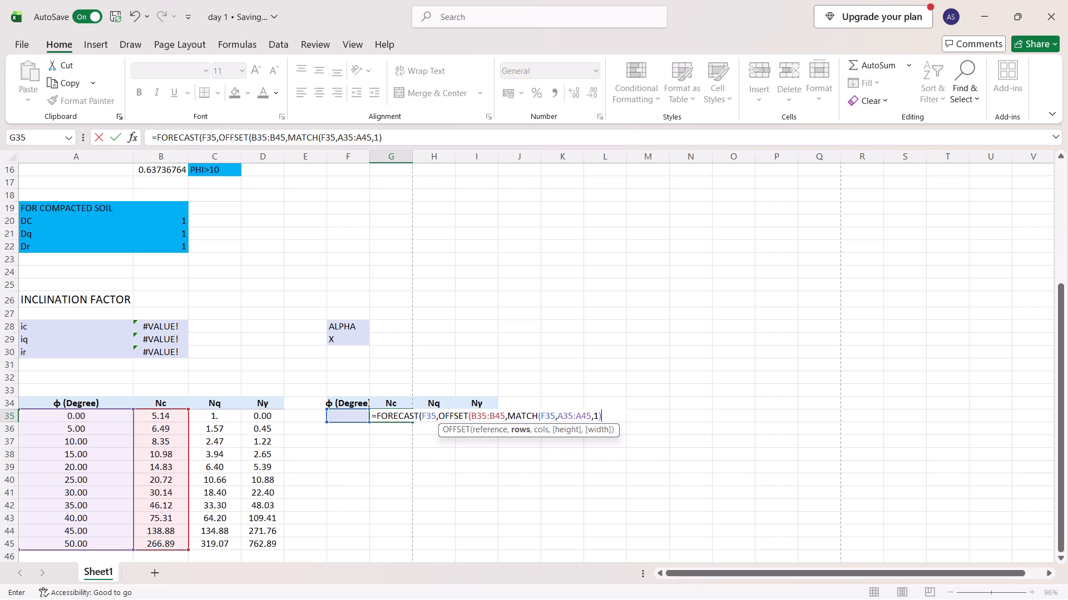
key("minus")
key("1")
key("comma")
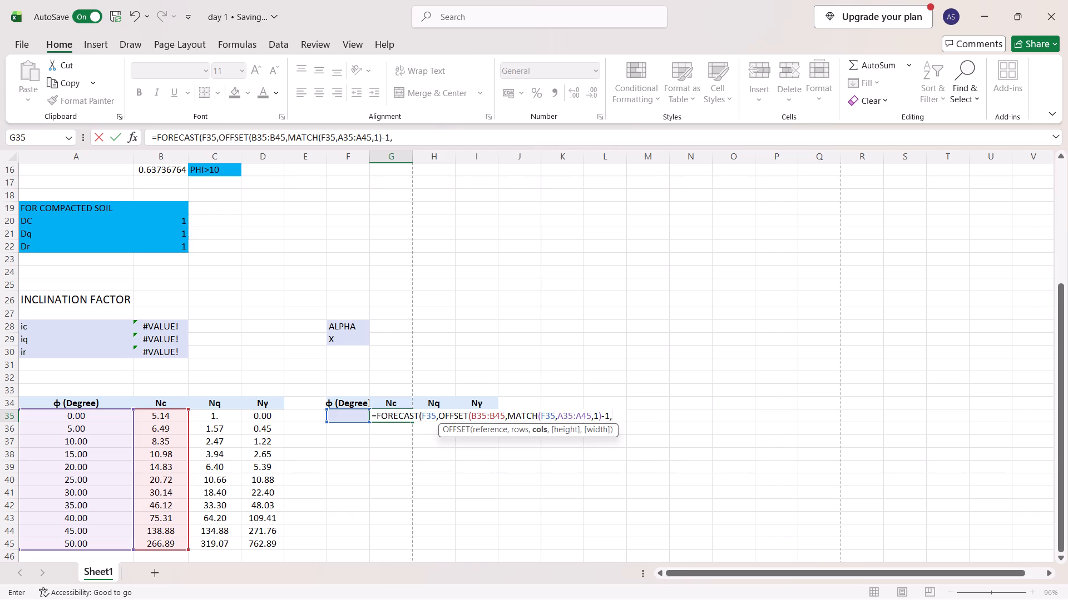
Complete the known_ys OFFSET with a column offset of 0 and a height of 2, leaving the width out.
type("0,")
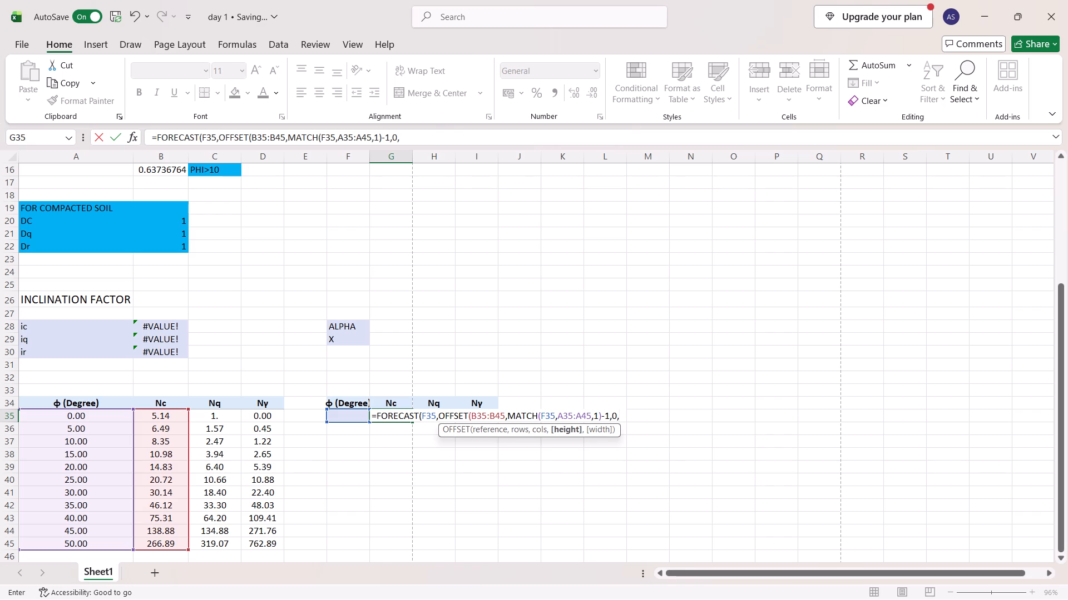
key("2")
key("comma")
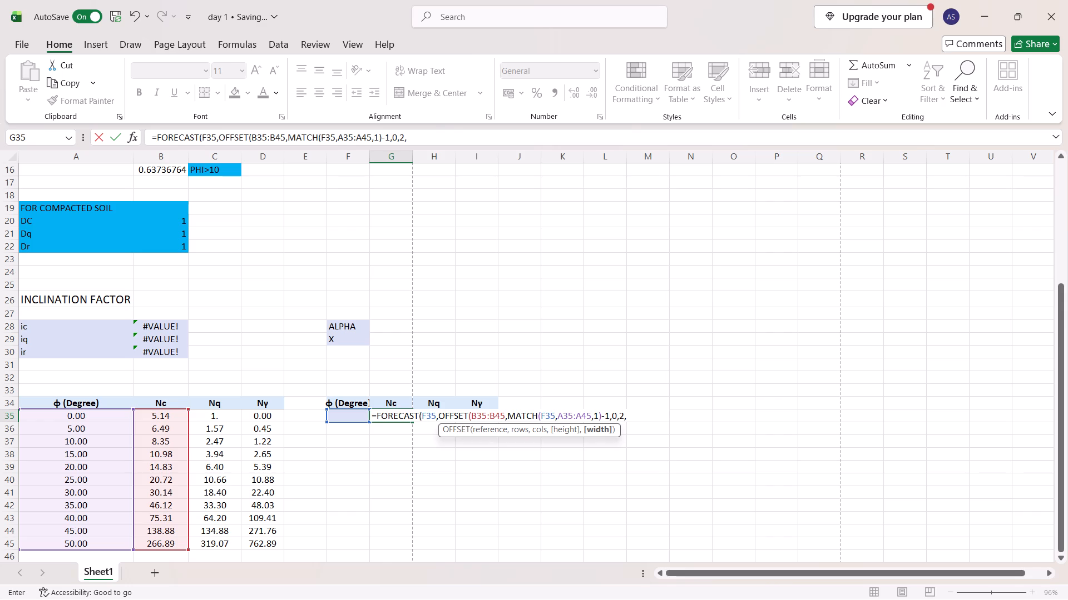
key("BackSpace")
key("0")
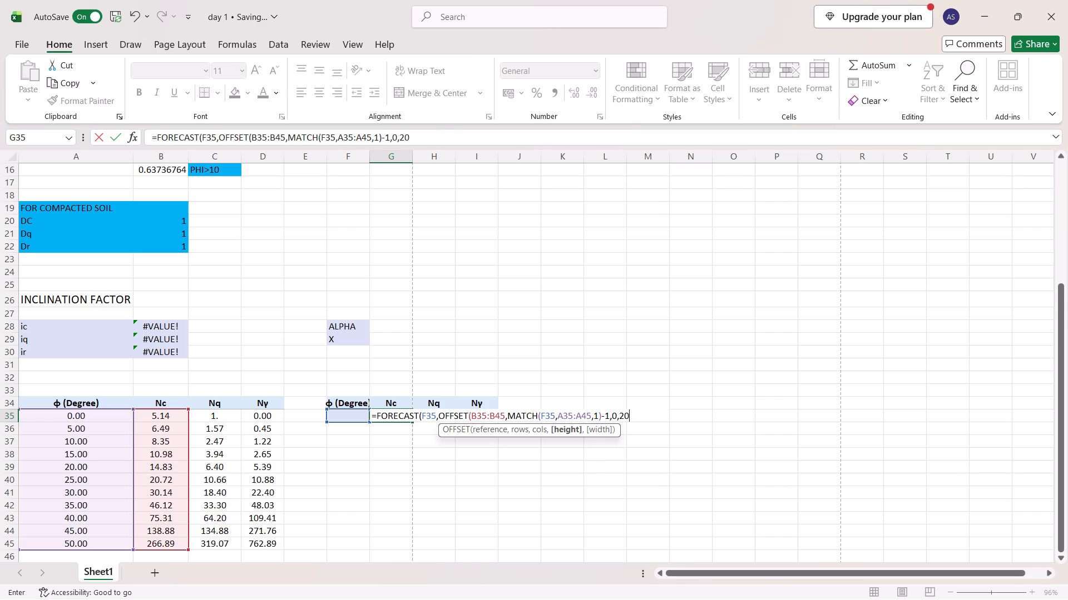
key("BackSpace")
key("shift+parenright")
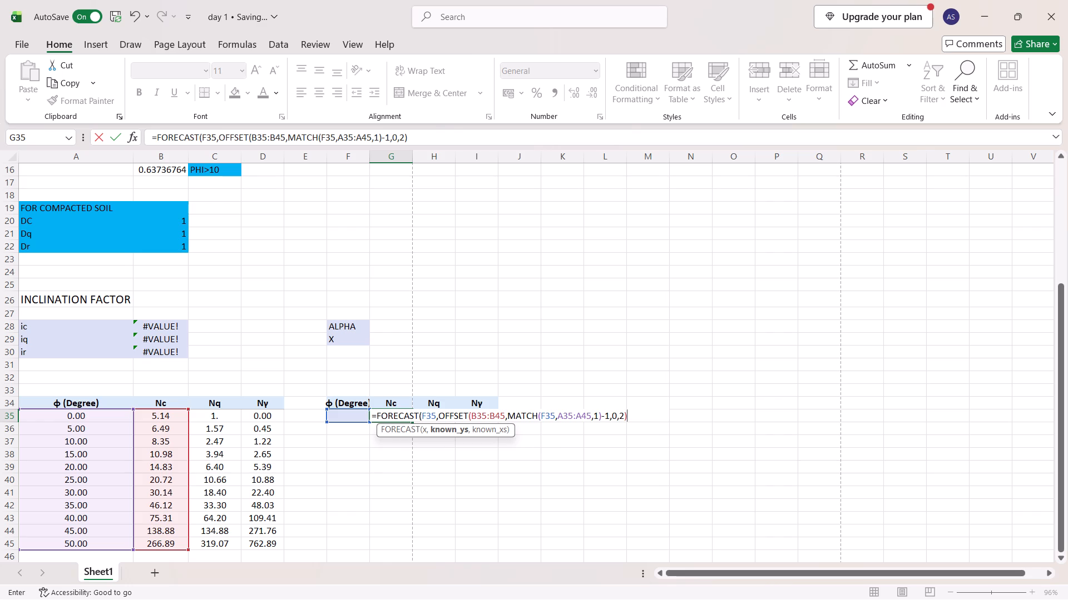
key("comma")
Nest a second OFFSET as the known_xs argument, with the φ values A35:A45 as its reference.
type("OFFSET")
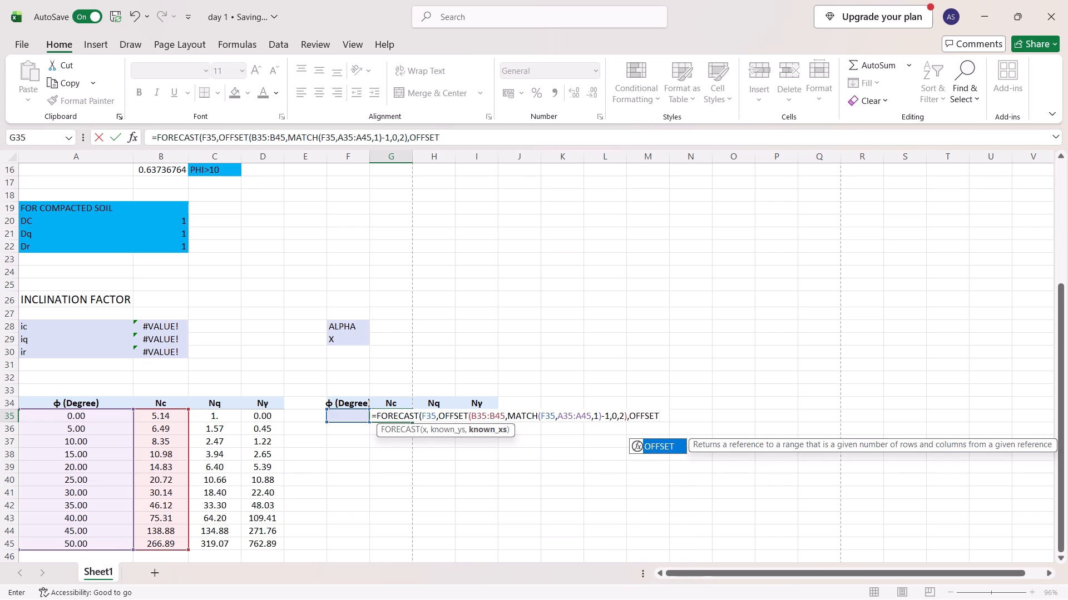
key("shift+parenleft")
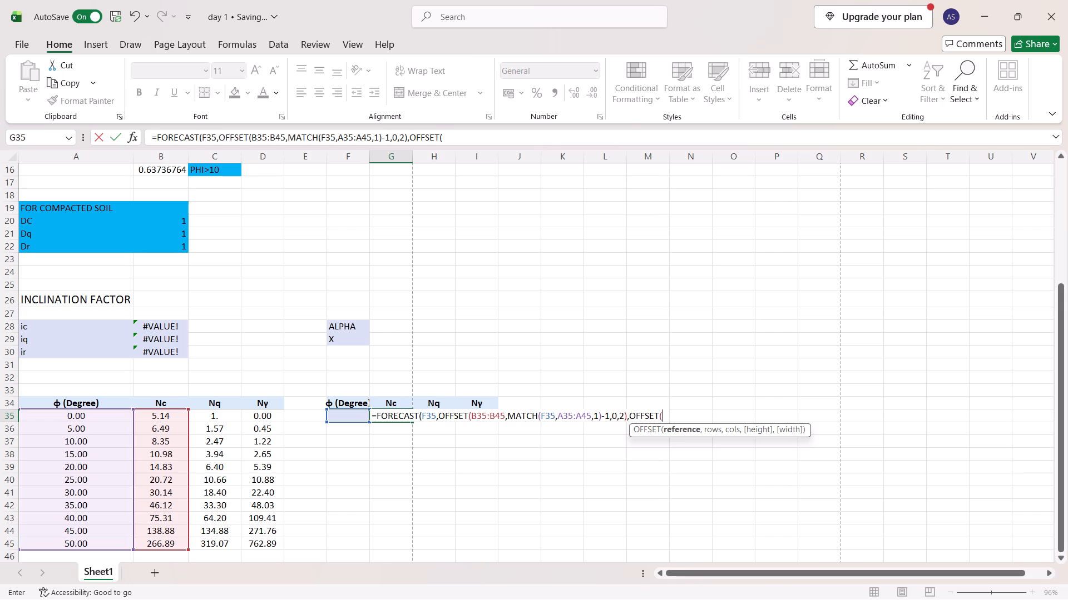
left_click_drag(80, 420, 82, 528)
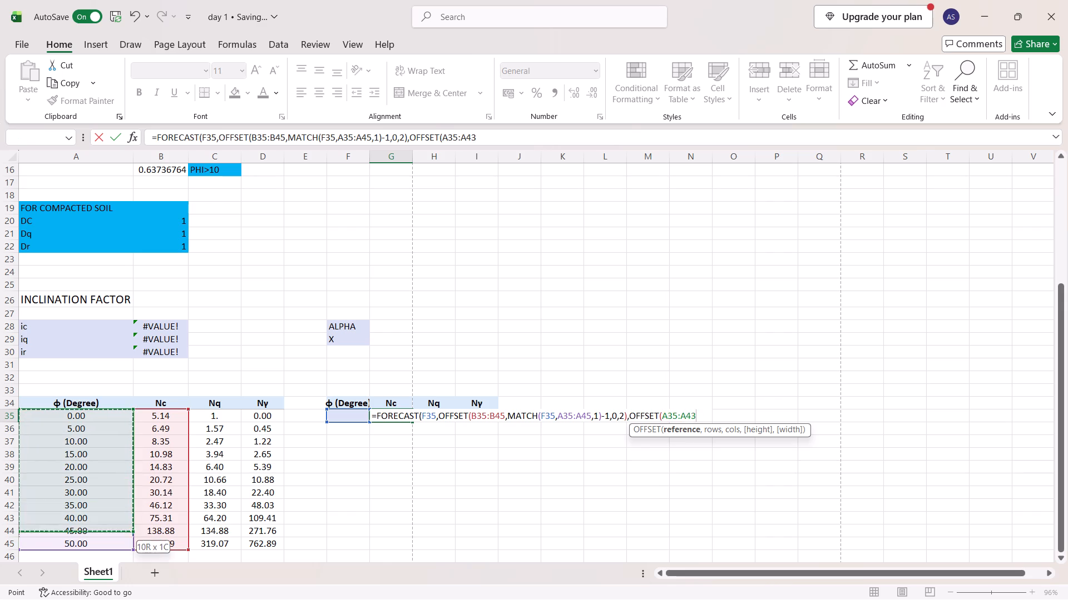
left_click_drag(82, 528, 86, 541)
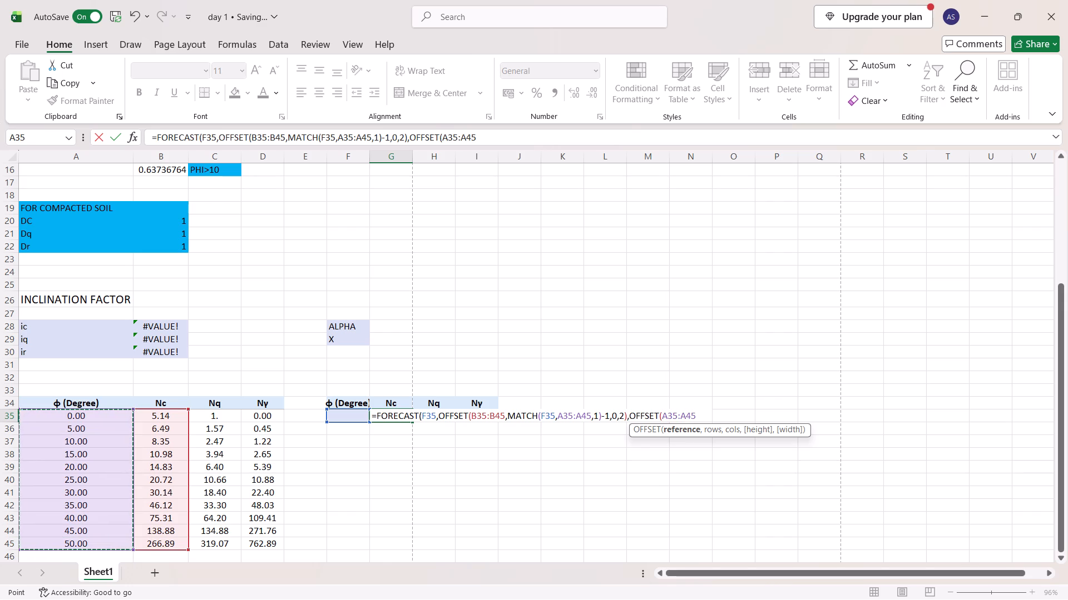
key("comma")
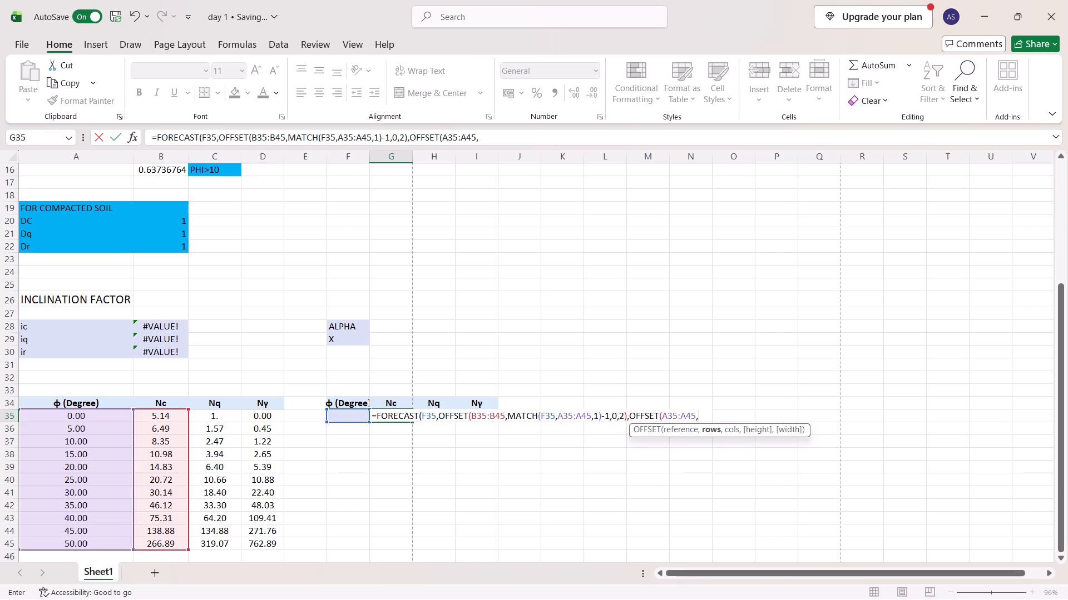
Nest a MATCH function as the rows argument of the second OFFSET in G35.
type("MATCH")
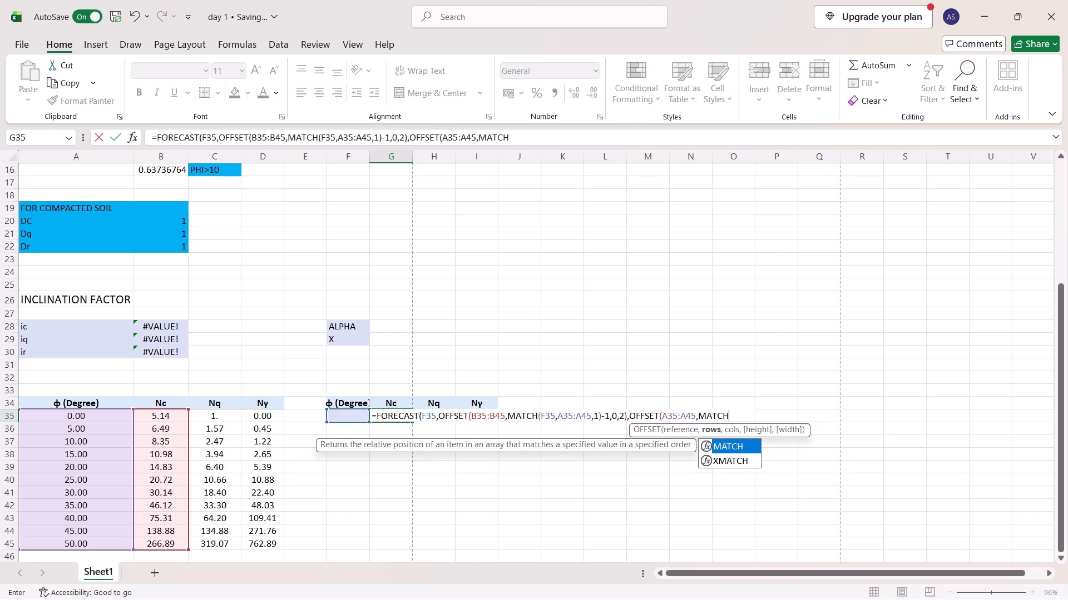
key("shift+parenleft")
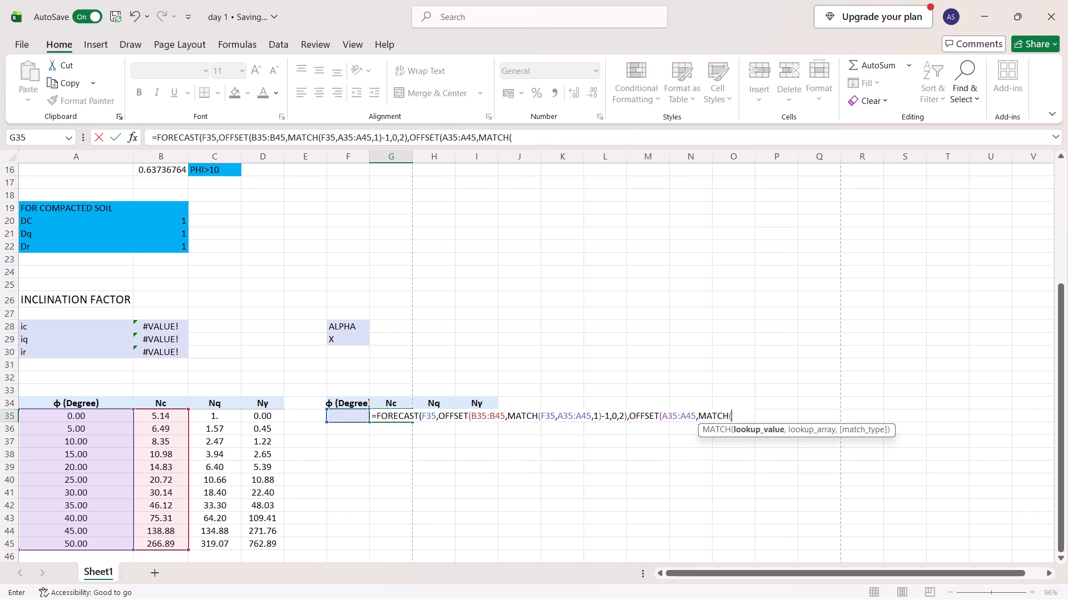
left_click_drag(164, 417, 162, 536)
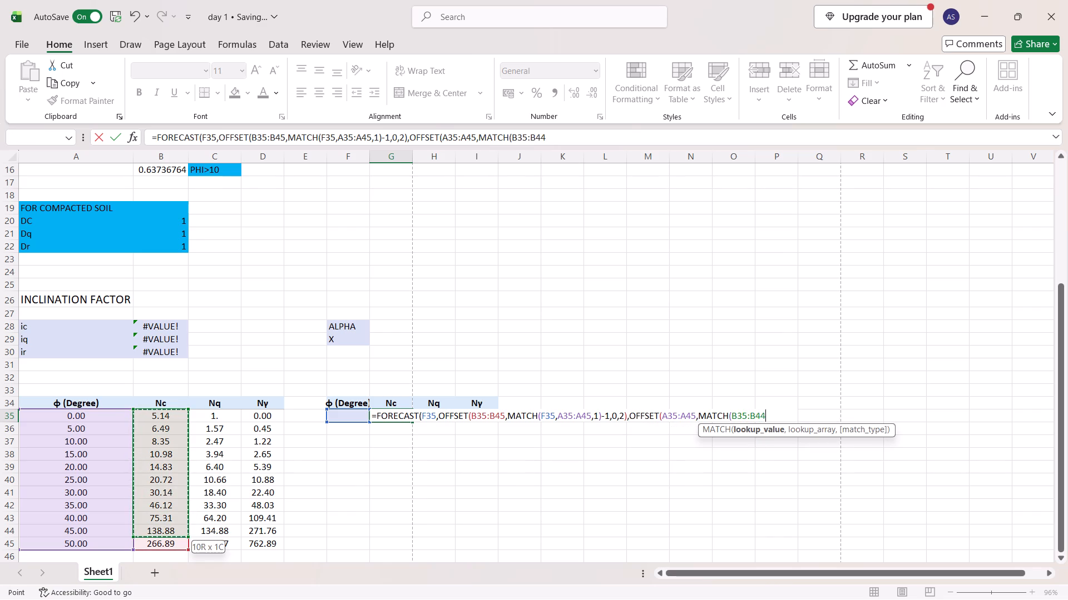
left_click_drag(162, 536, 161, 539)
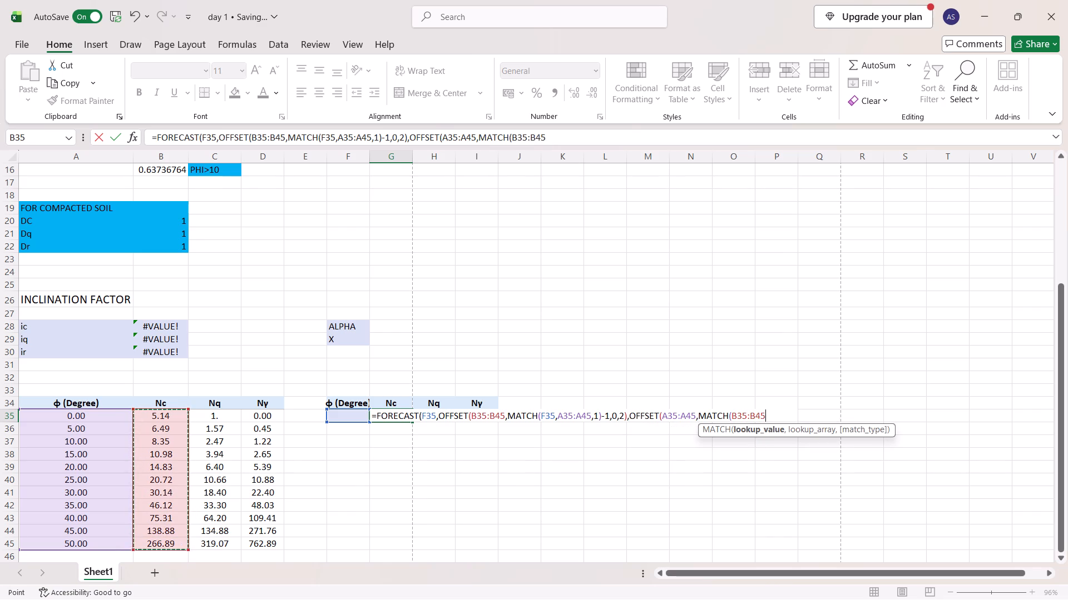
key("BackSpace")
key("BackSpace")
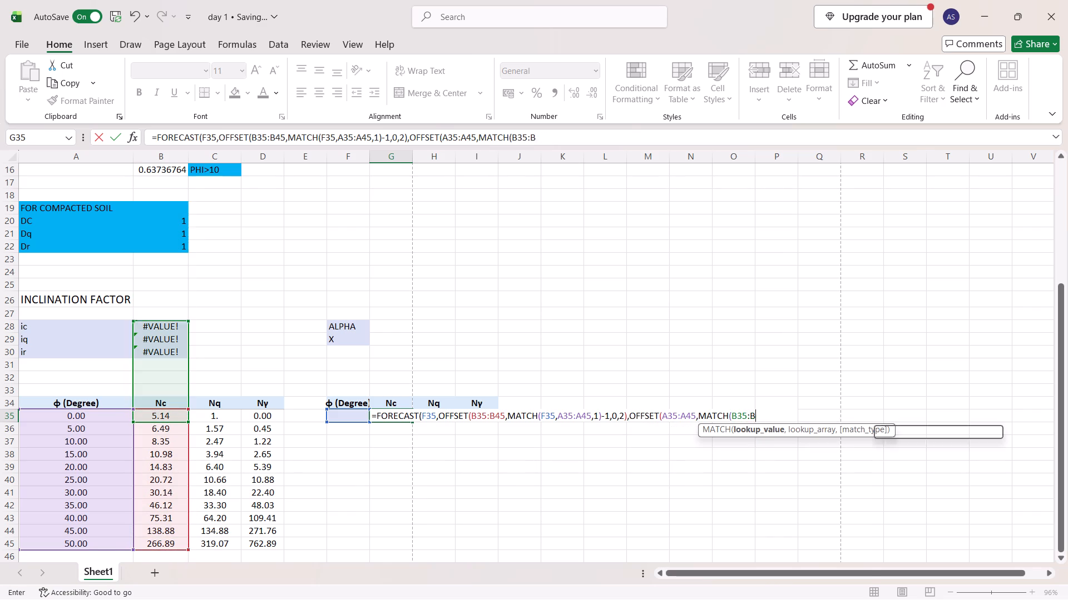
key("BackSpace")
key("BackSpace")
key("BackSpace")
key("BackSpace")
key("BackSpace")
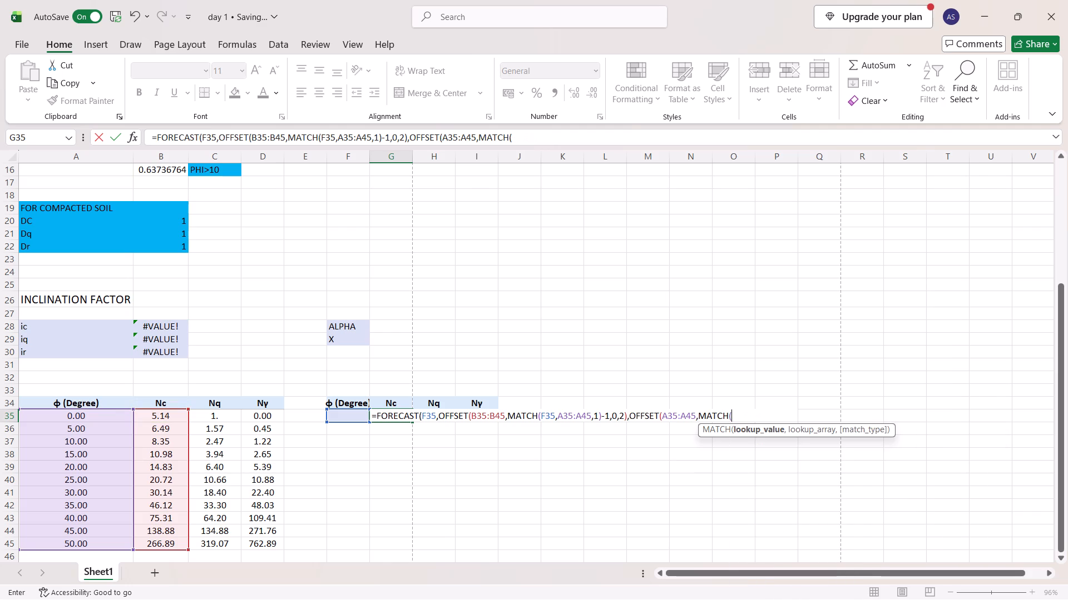
Give the nested MATCH F35 as its lookup value and the Nc values B35:B45 as its lookup array.
left_click(350, 416)
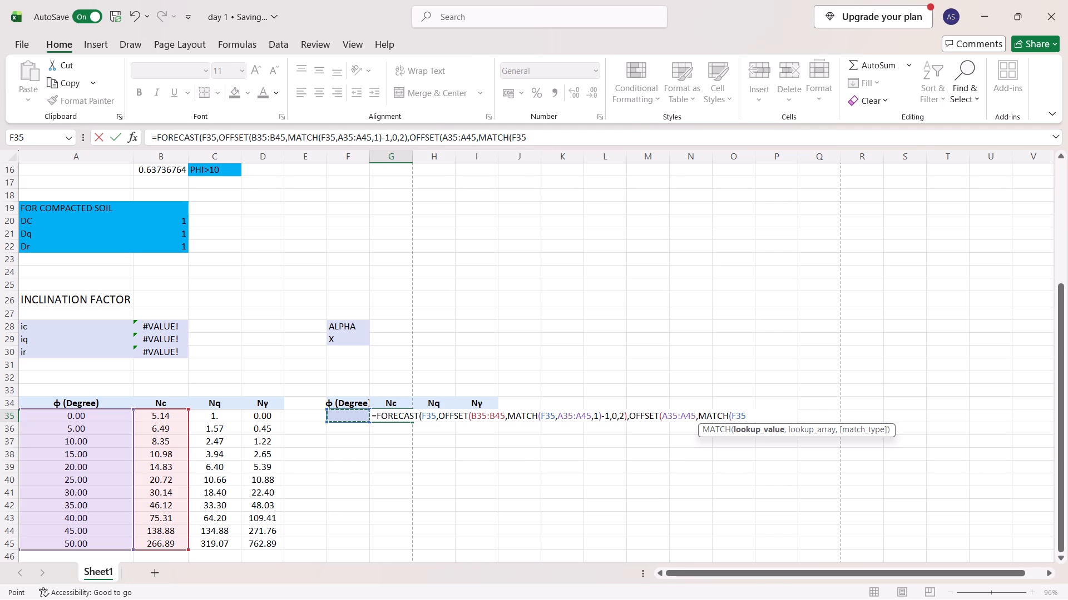
key("comma")
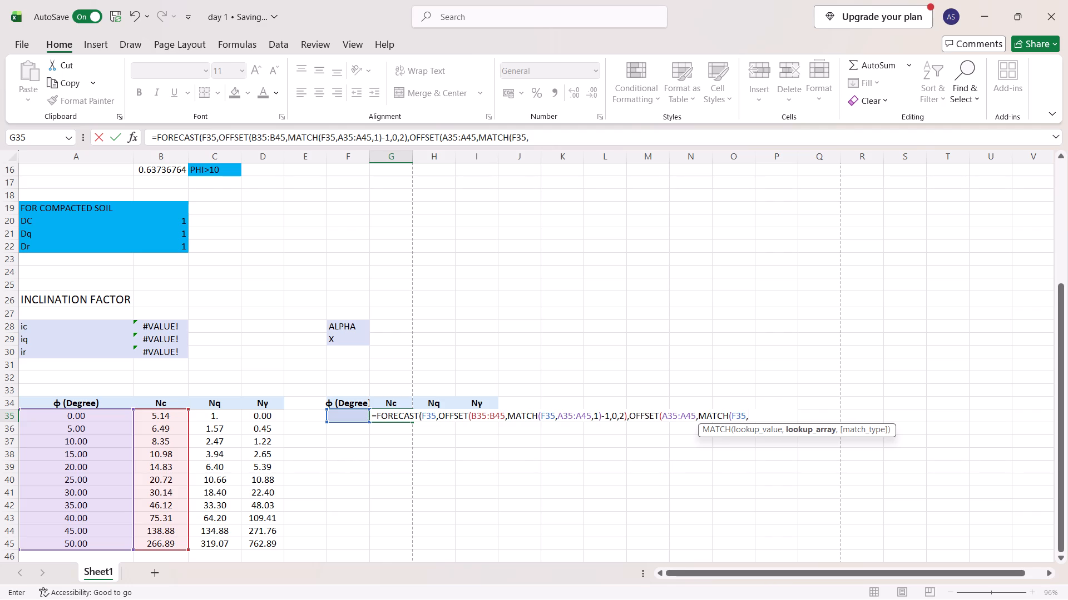
left_click(161, 419)
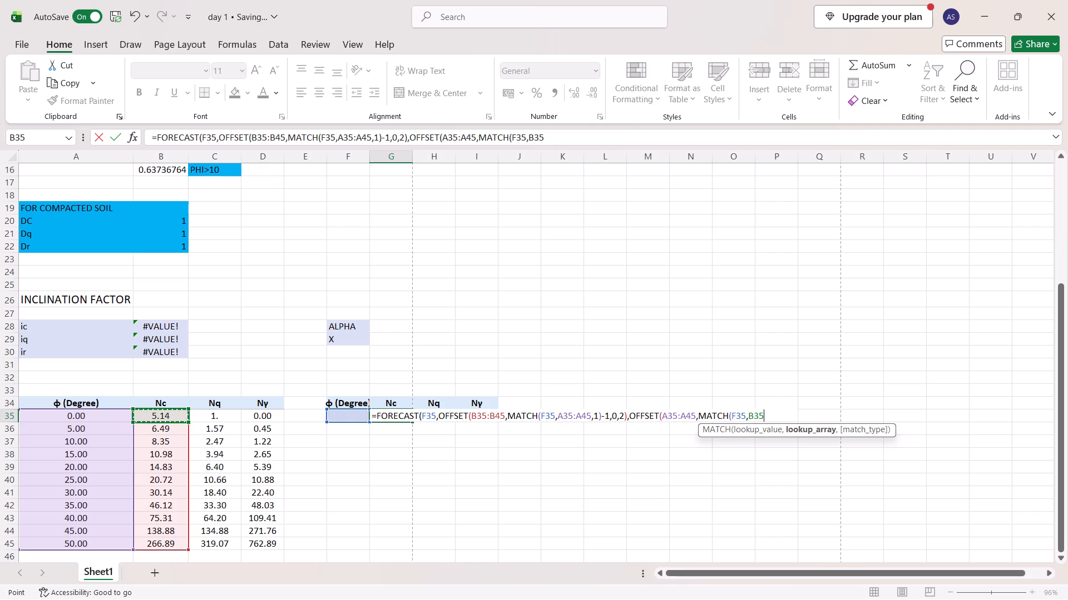
left_click(172, 419)
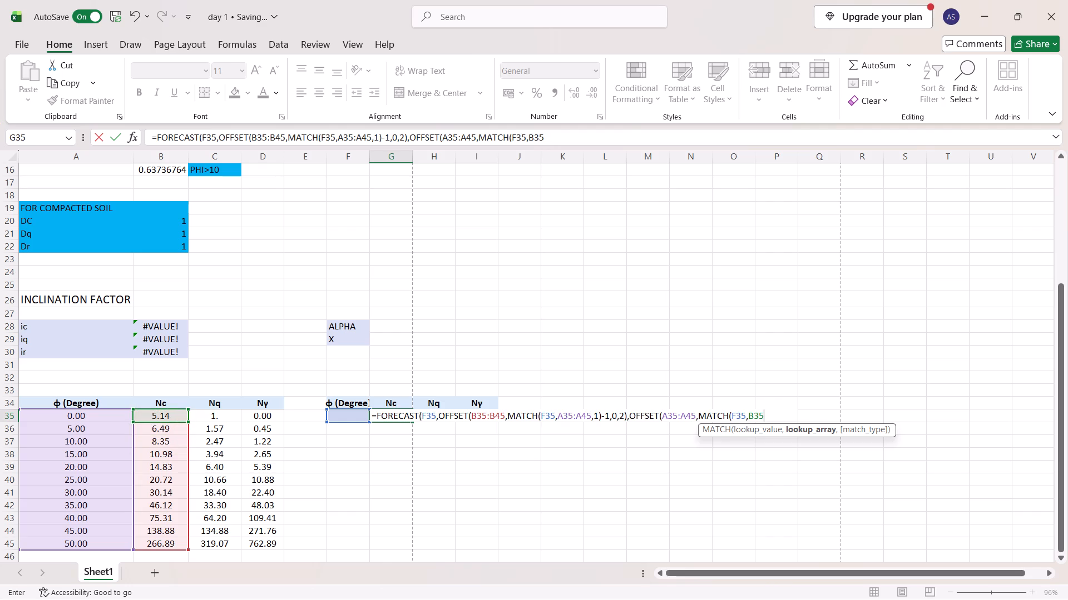
left_click_drag(170, 417, 491, 379)
left_click(622, 331)
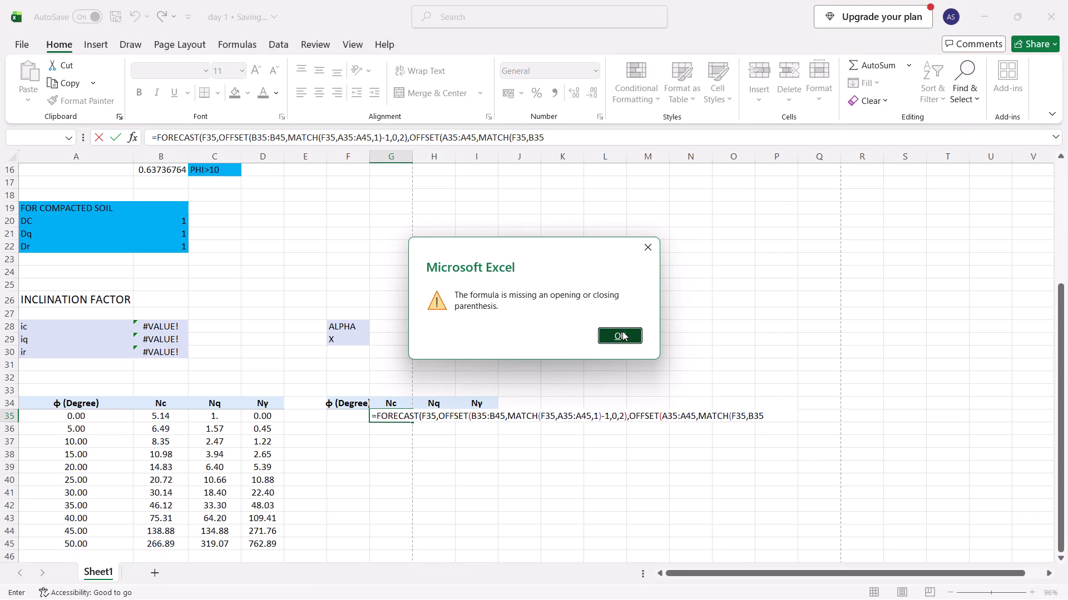
left_click_drag(162, 418, 174, 547)
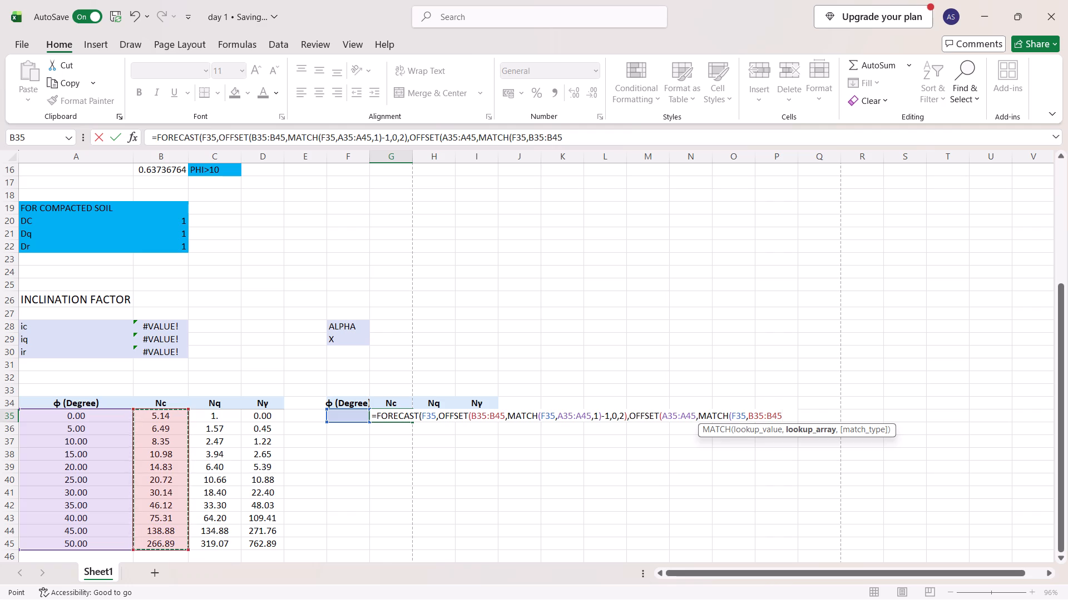
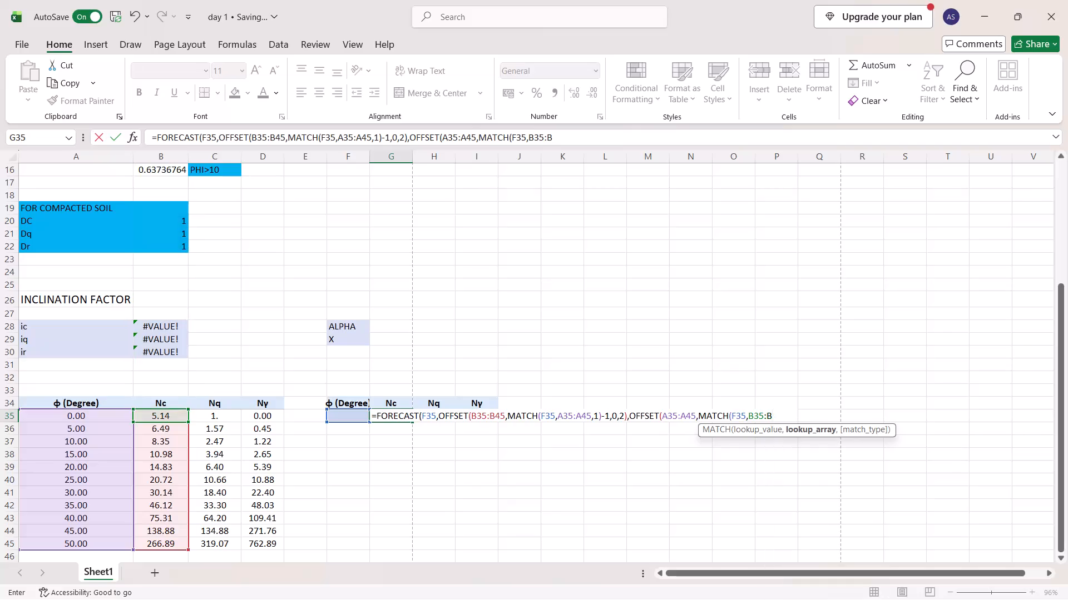
Replace the nested MATCH's lookup array with the φ values A35:A45 and close it with match type 1.
key("BackSpace")
key("BackSpace")
key("BackSpace")
key("BackSpace")
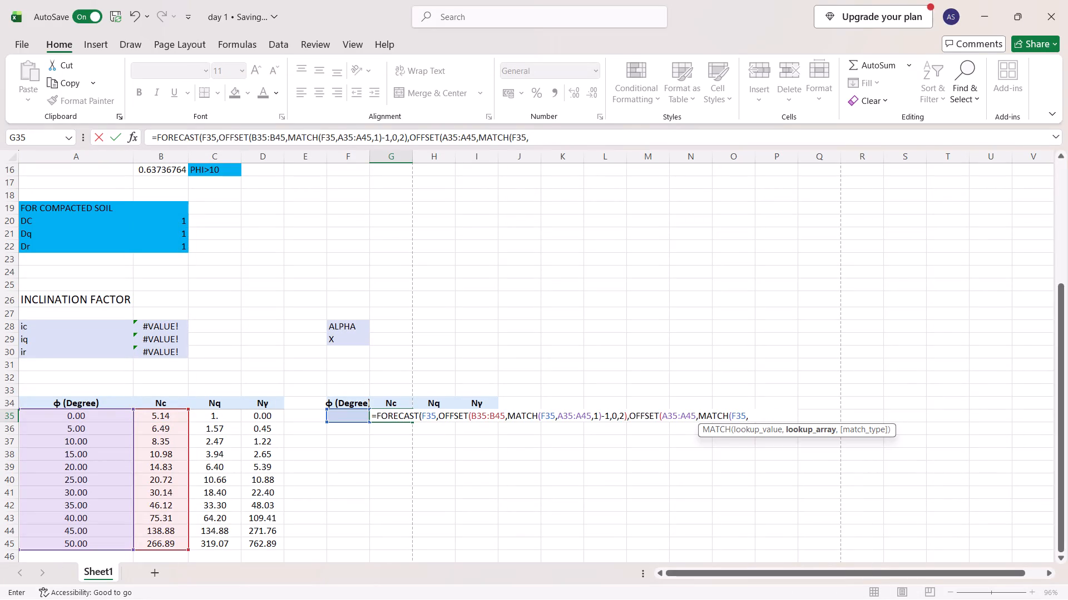
left_click_drag(62, 418, 101, 546)
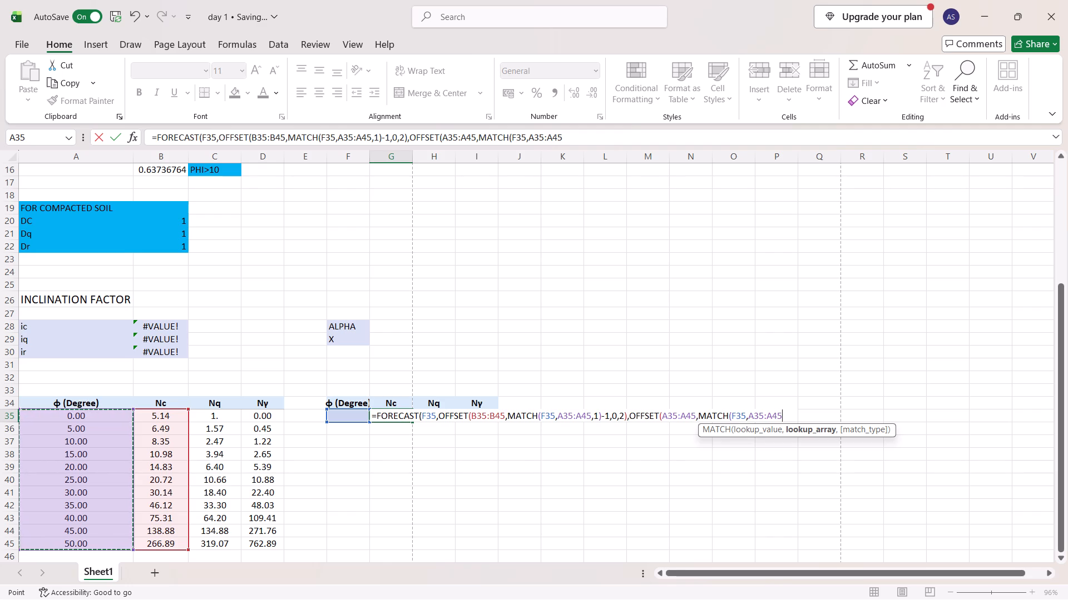
type(",1")
key("shift+parenright")
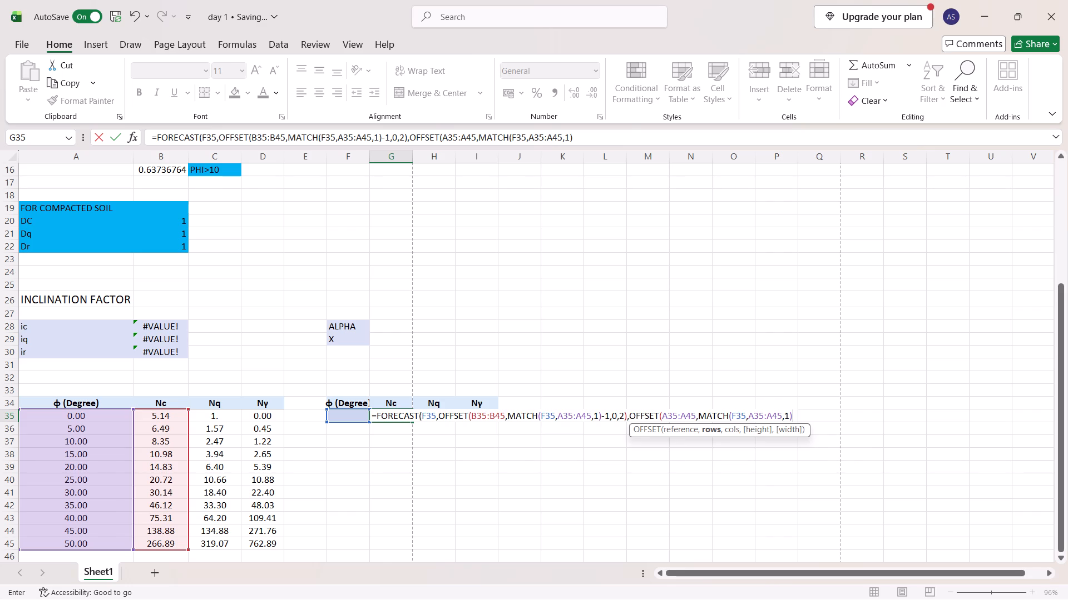
Multiply the MATCH result by 1, then give the second OFFSET a column offset of 0 and a height of 2.
type("*1")
key("comma")
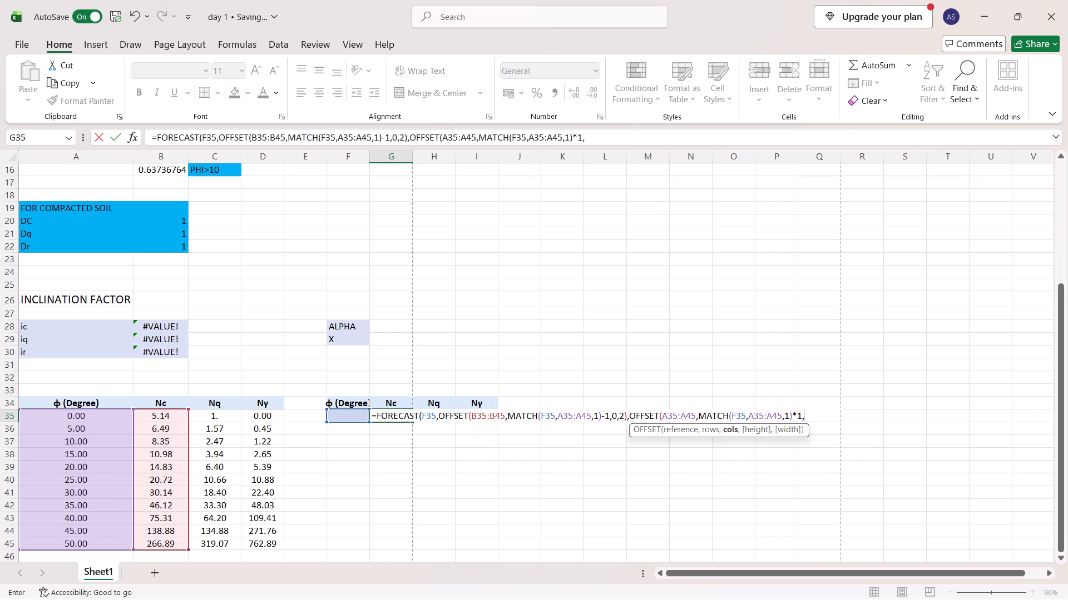
key("0")
type(",2")
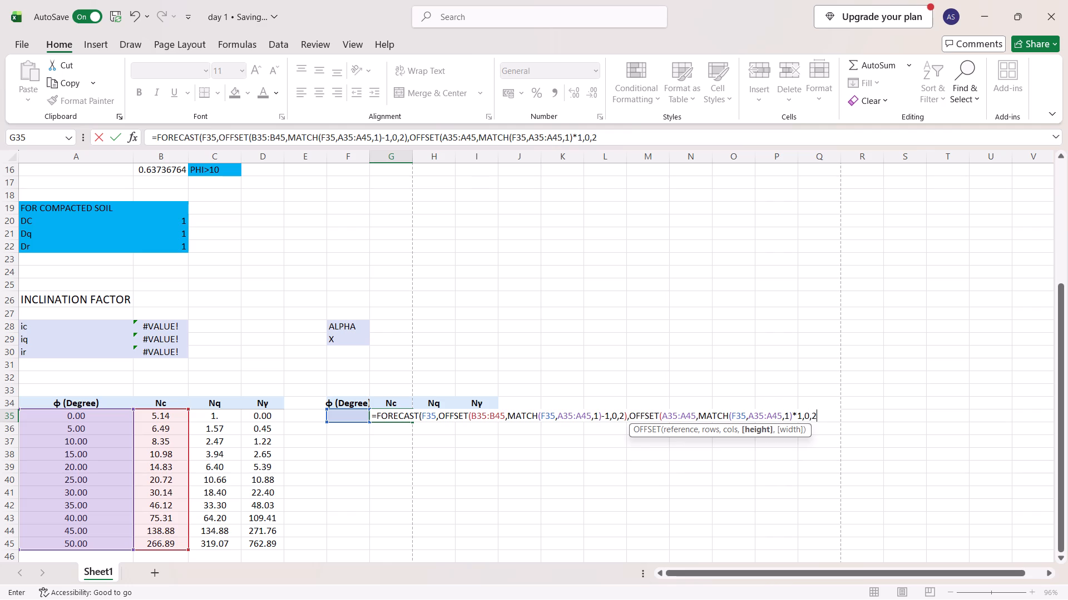
Correct the second OFFSET's rows argument so it subtracts 1 from the MATCH result instead of multiplying.
key("Left")
key("Left")
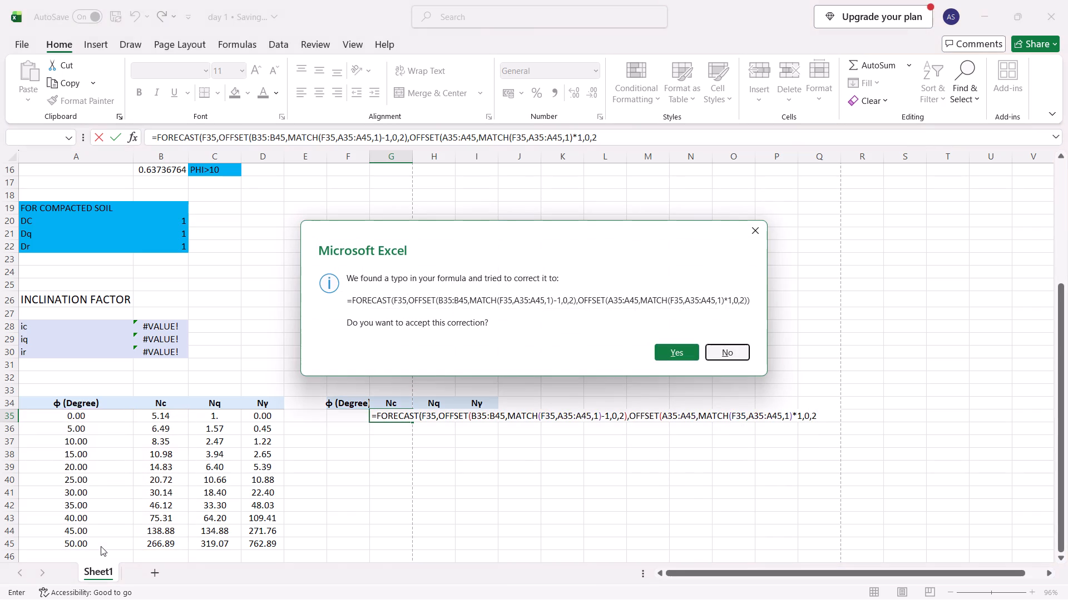
key("Left")
key("Right")
left_click(101, 546)
left_click(755, 224)
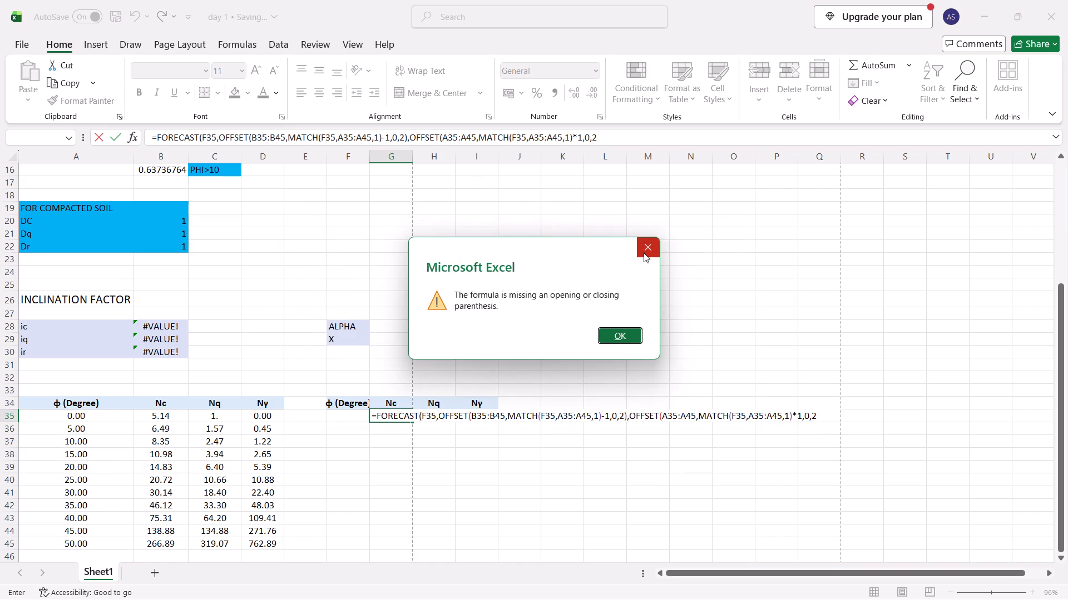
left_click(644, 251)
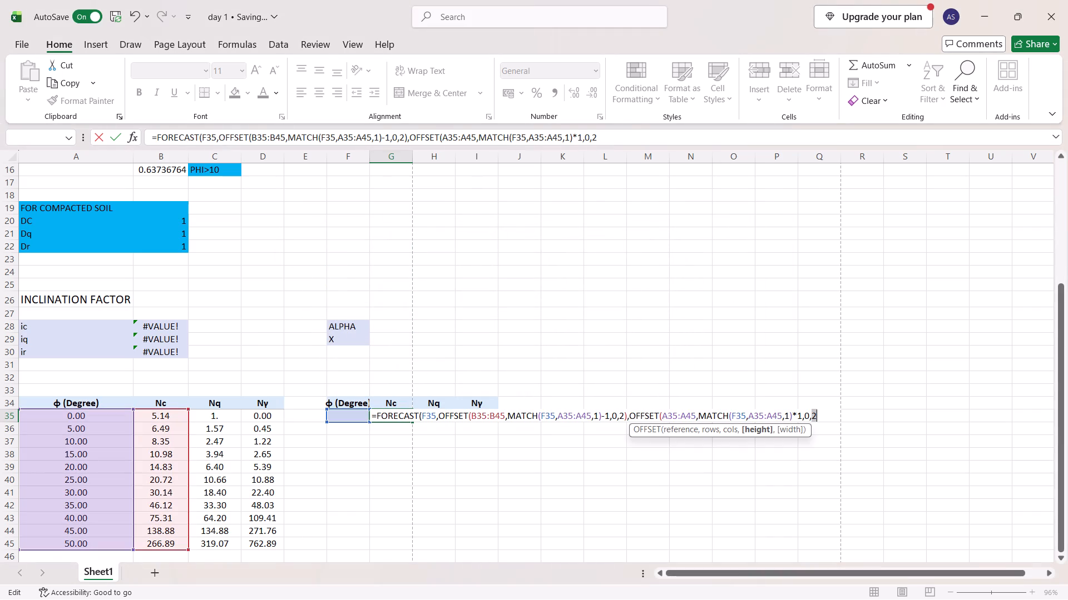
left_click(799, 419)
key("BackSpace")
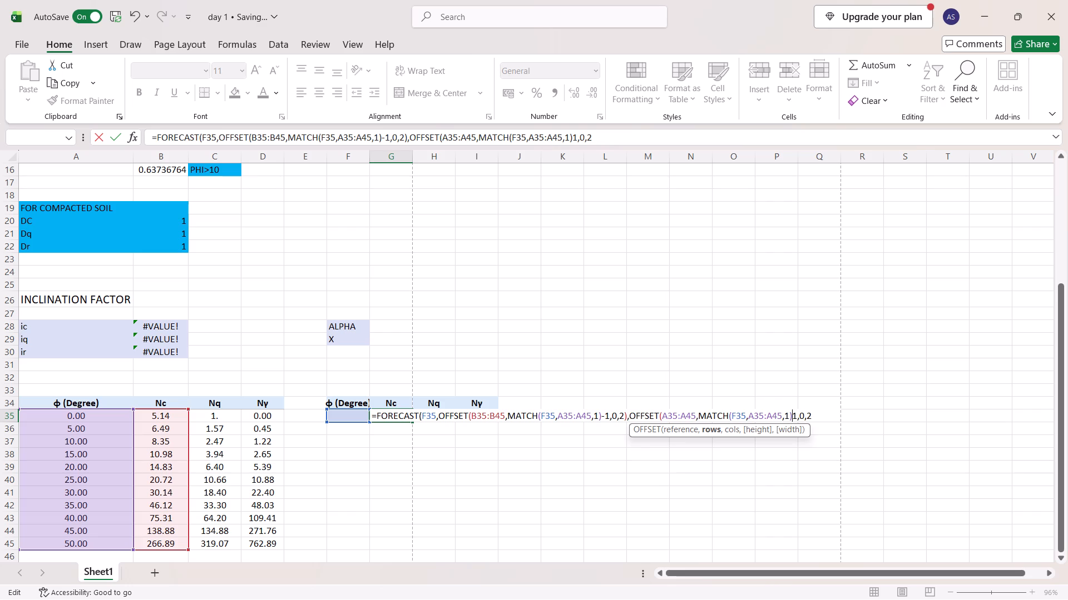
key("asterisk")
key("BackSpace")
key("minus")
Close the second OFFSET and the FORECAST function, and enter the finished Nc formula in G35.
key("Right")
key("Right")
key("Right")
key("Right")
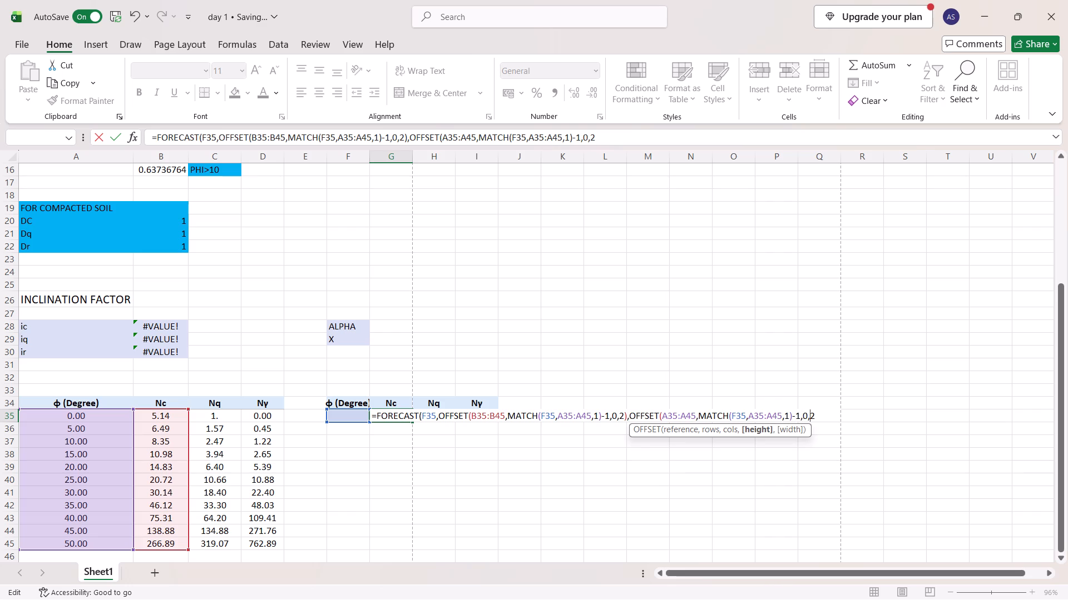
key("Right")
key("shift+parenright")
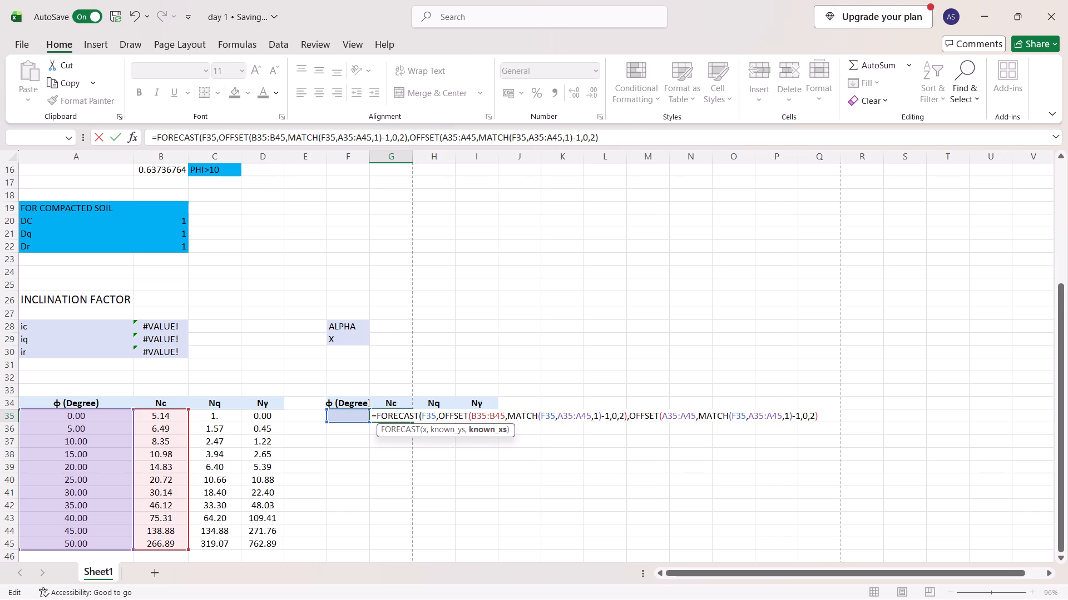
key("shift+parenright")
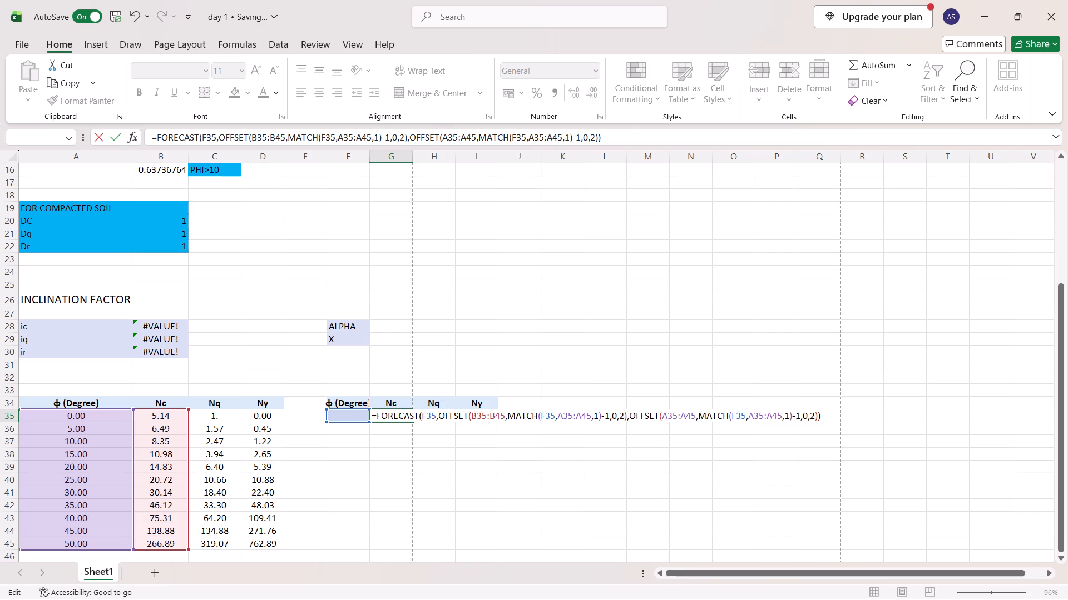
key("Return")
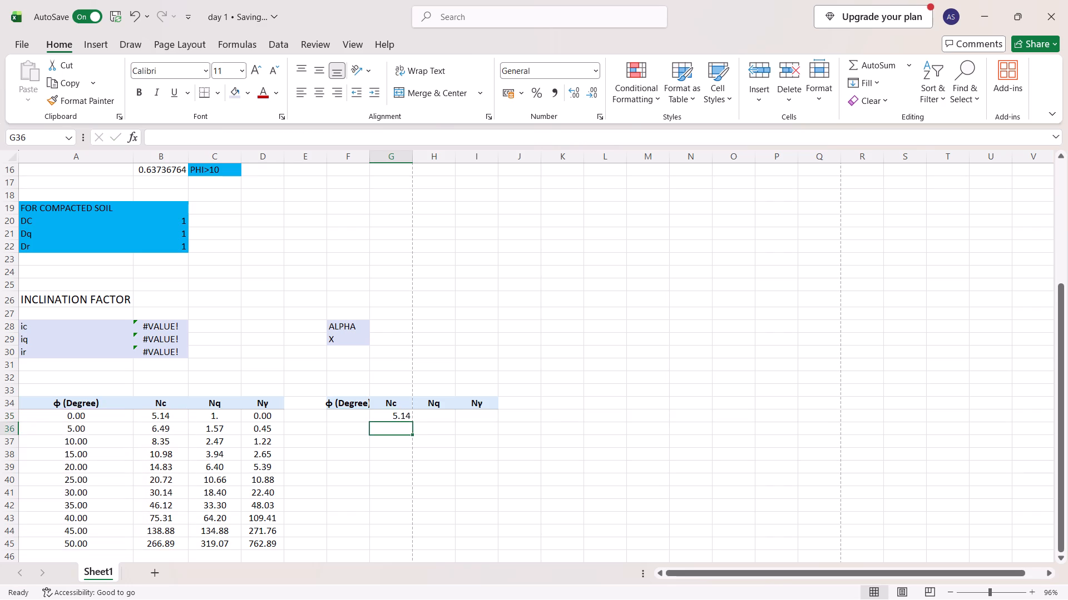
Test the Nc lookup by entering φ values of 10, 5 and 15 in turn in F35.
left_click(332, 419)
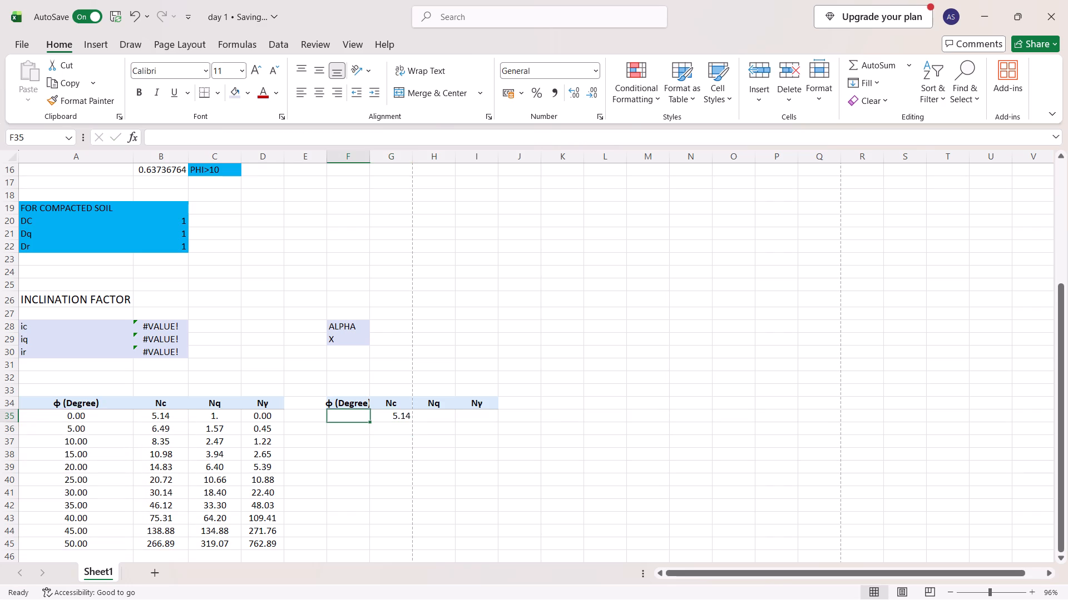
type("10")
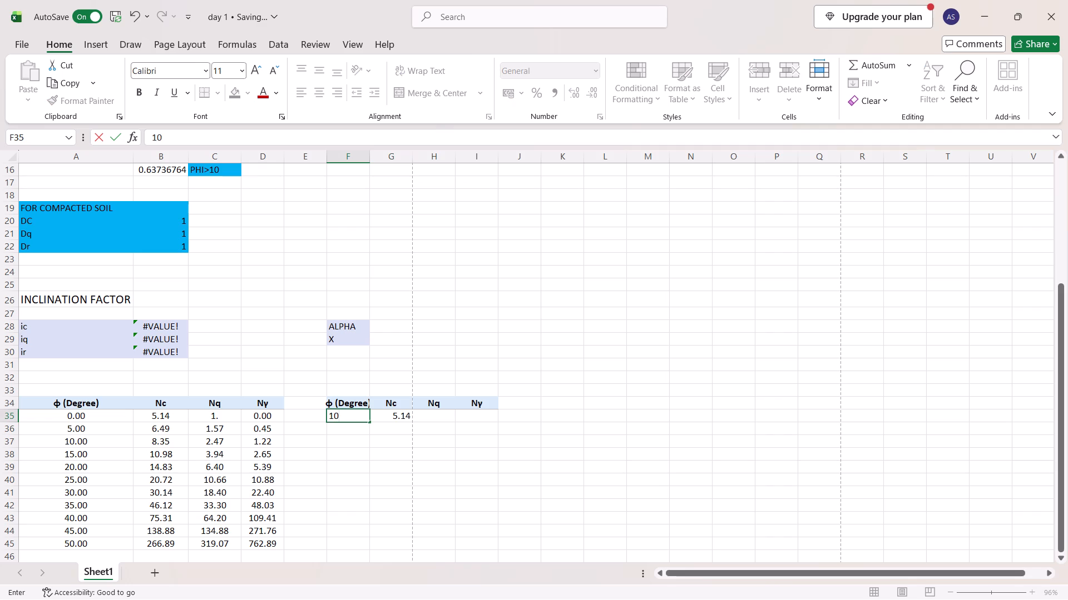
key("Return")
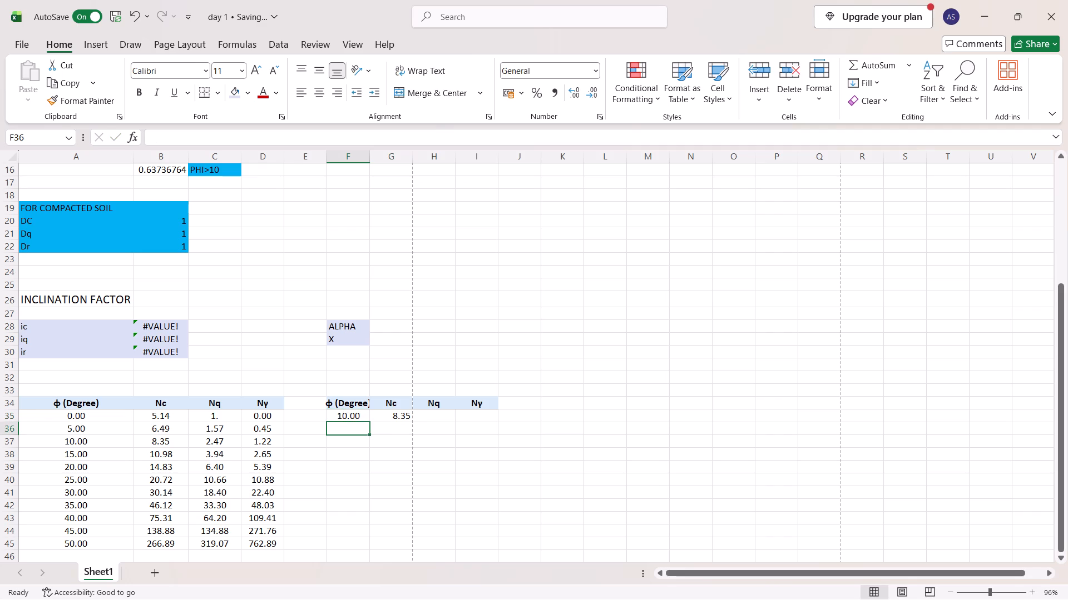
left_click(355, 418)
key("5")
key("Return")
key("Up")
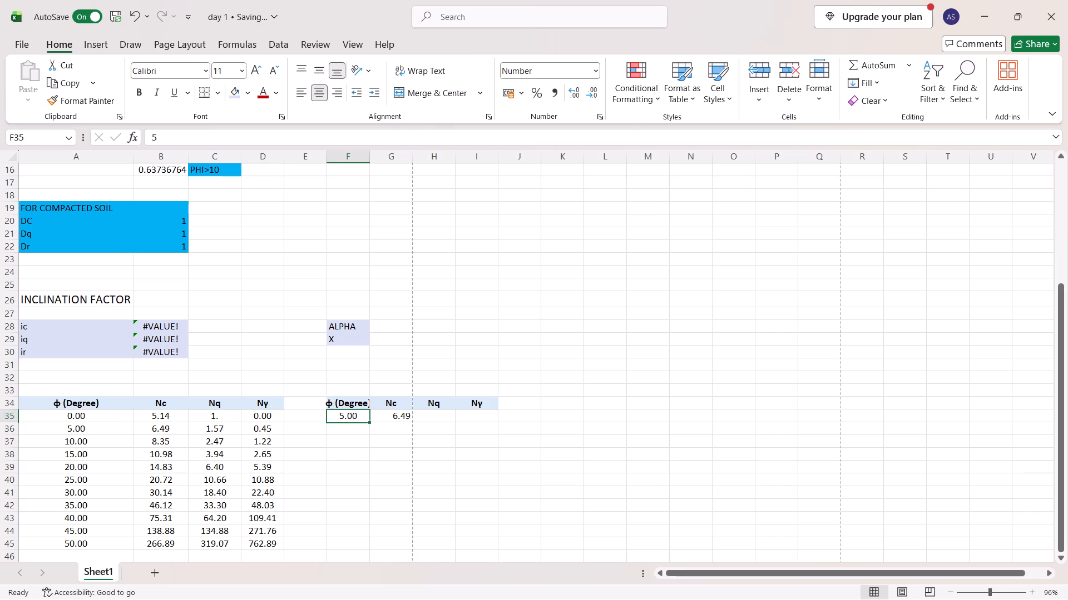
type("15")
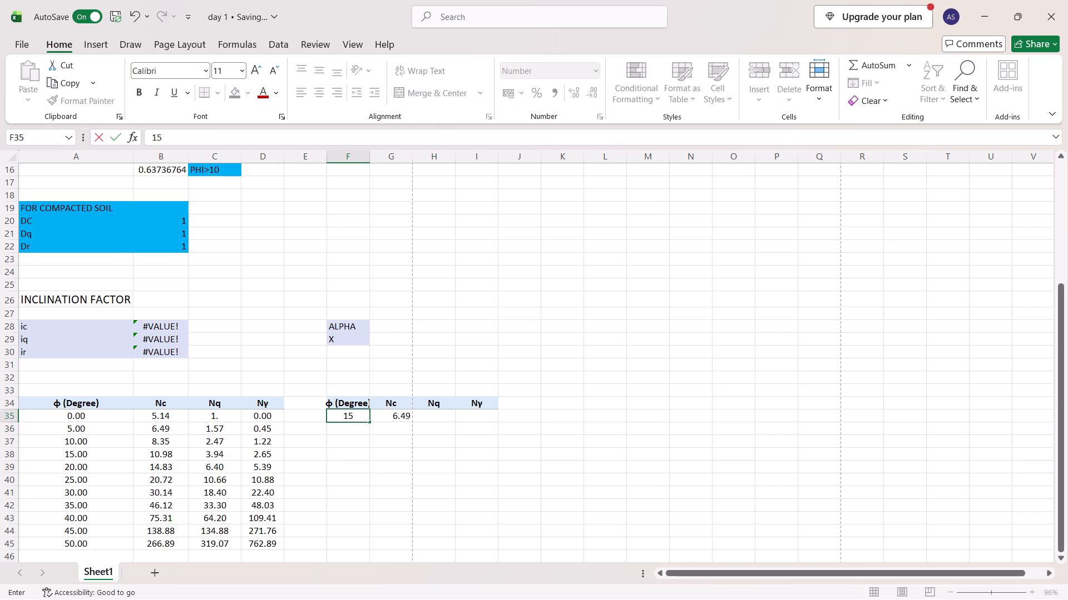
key("Return")
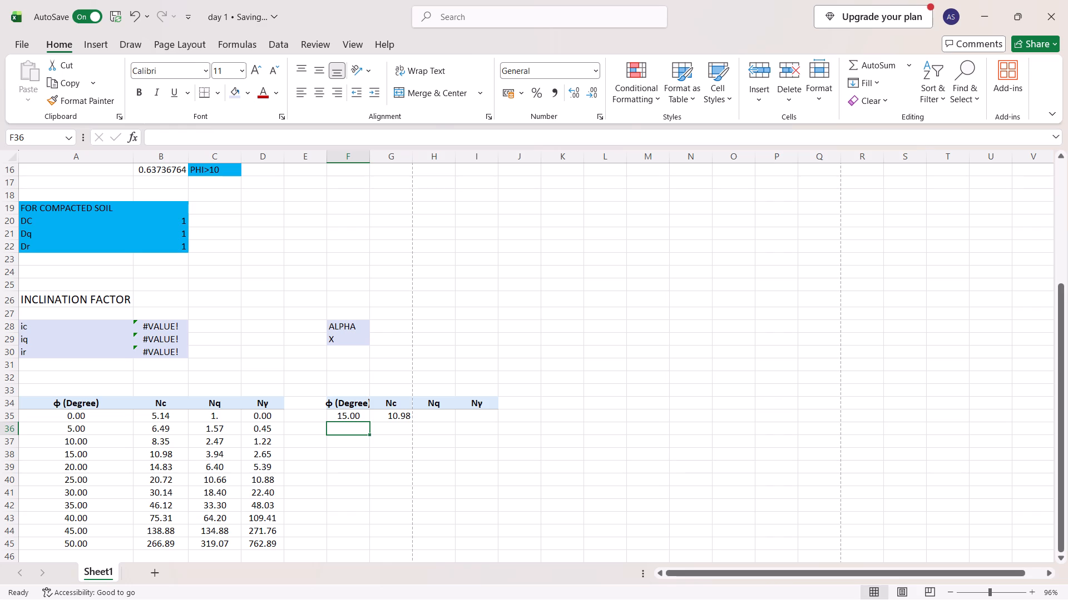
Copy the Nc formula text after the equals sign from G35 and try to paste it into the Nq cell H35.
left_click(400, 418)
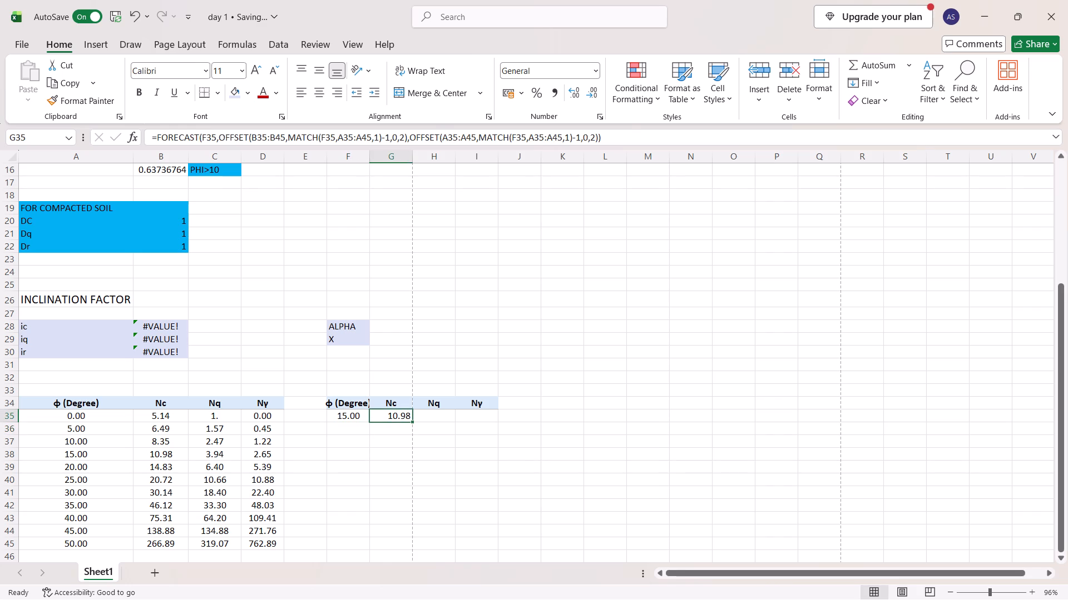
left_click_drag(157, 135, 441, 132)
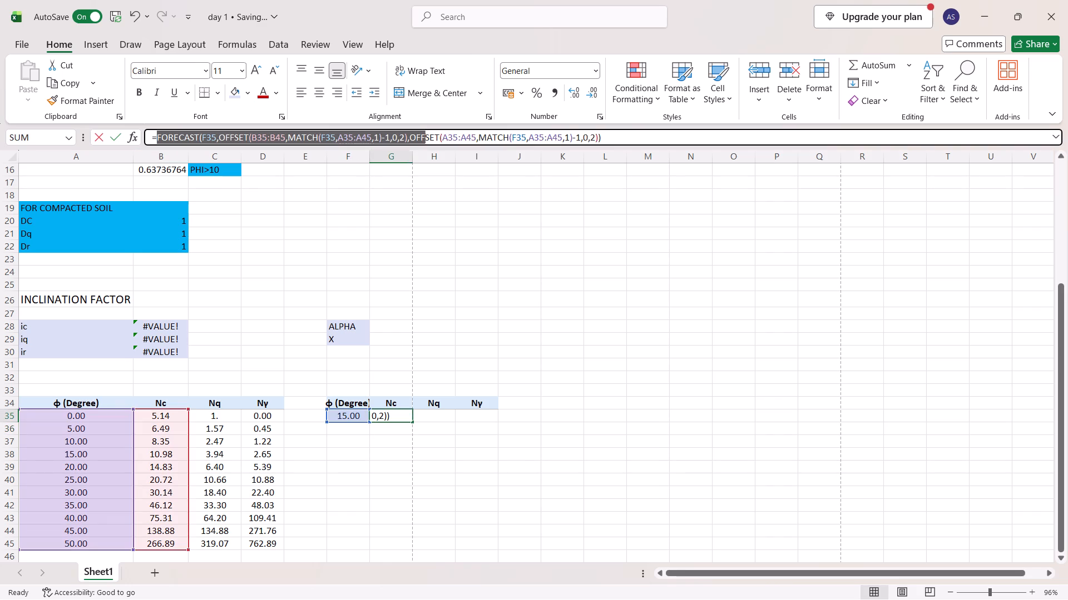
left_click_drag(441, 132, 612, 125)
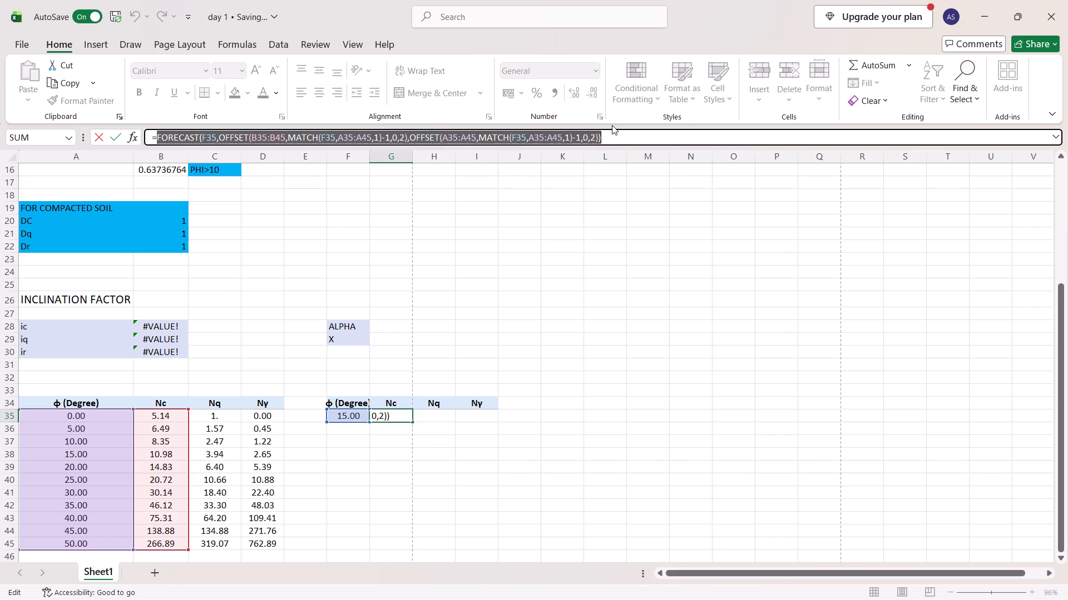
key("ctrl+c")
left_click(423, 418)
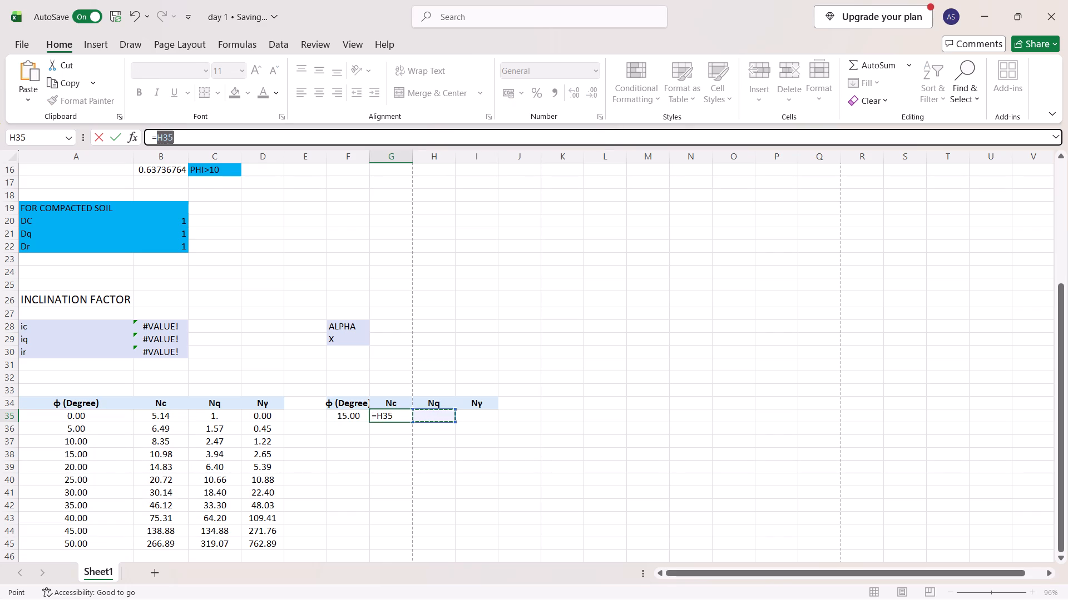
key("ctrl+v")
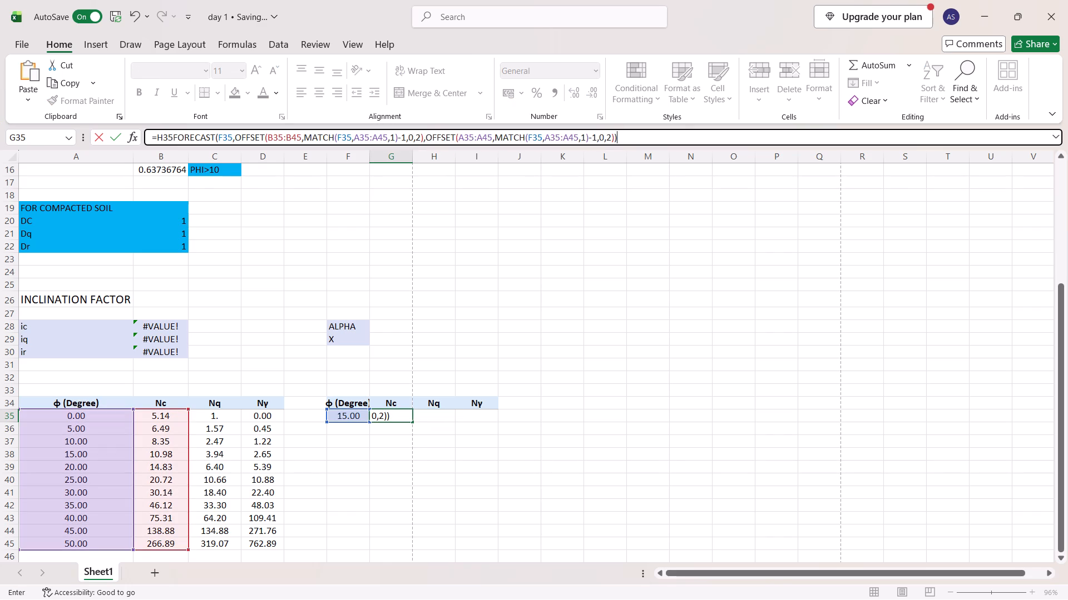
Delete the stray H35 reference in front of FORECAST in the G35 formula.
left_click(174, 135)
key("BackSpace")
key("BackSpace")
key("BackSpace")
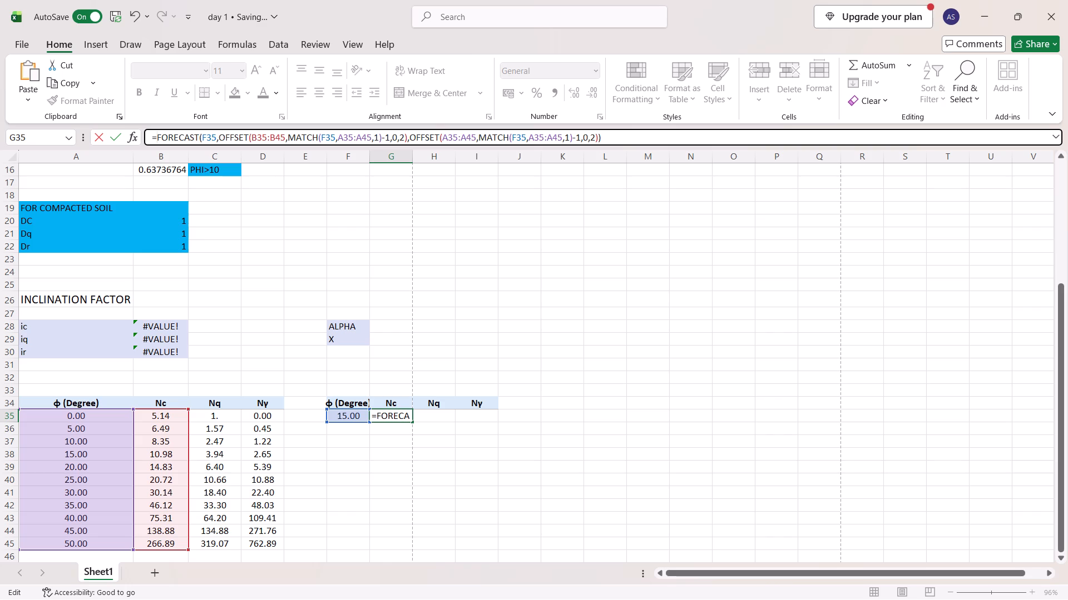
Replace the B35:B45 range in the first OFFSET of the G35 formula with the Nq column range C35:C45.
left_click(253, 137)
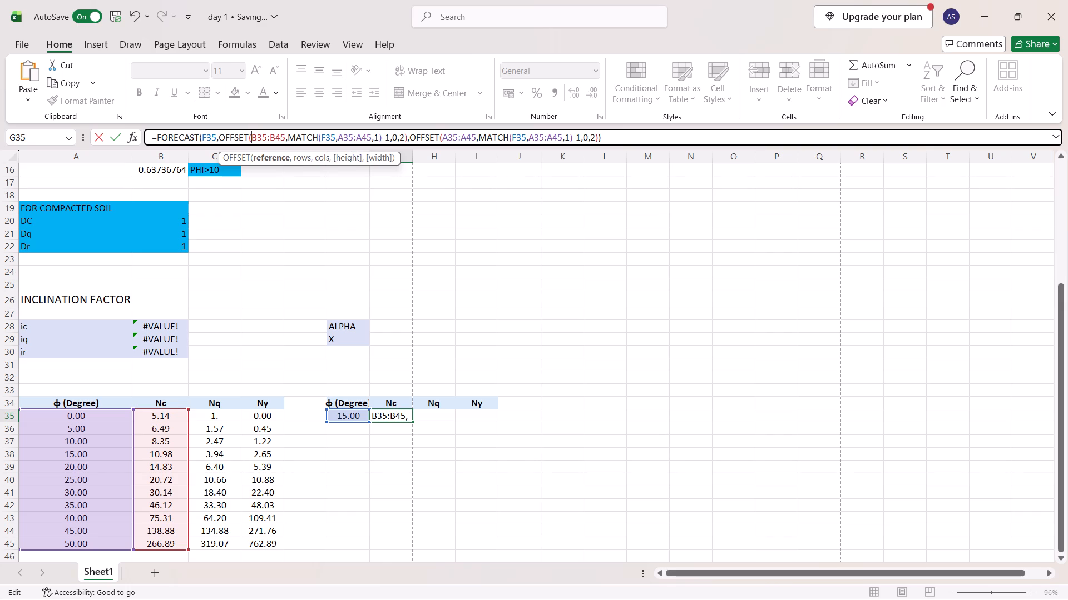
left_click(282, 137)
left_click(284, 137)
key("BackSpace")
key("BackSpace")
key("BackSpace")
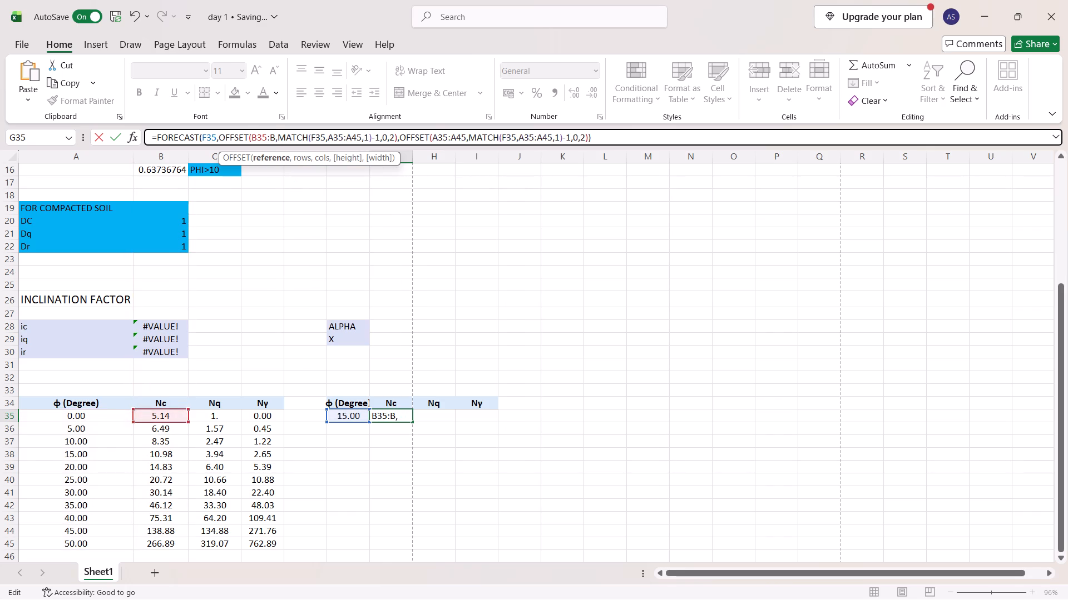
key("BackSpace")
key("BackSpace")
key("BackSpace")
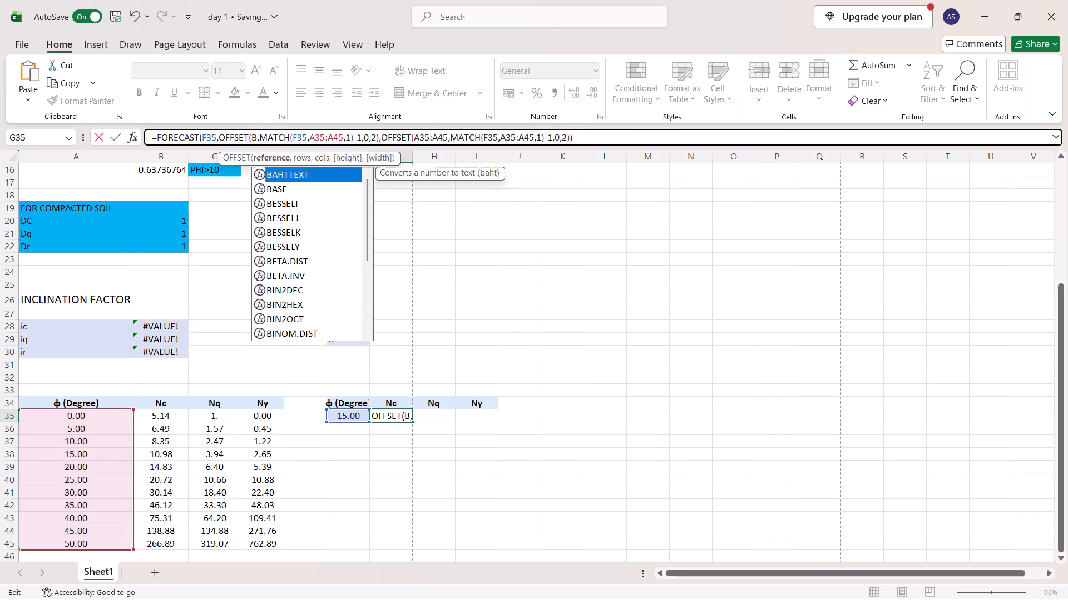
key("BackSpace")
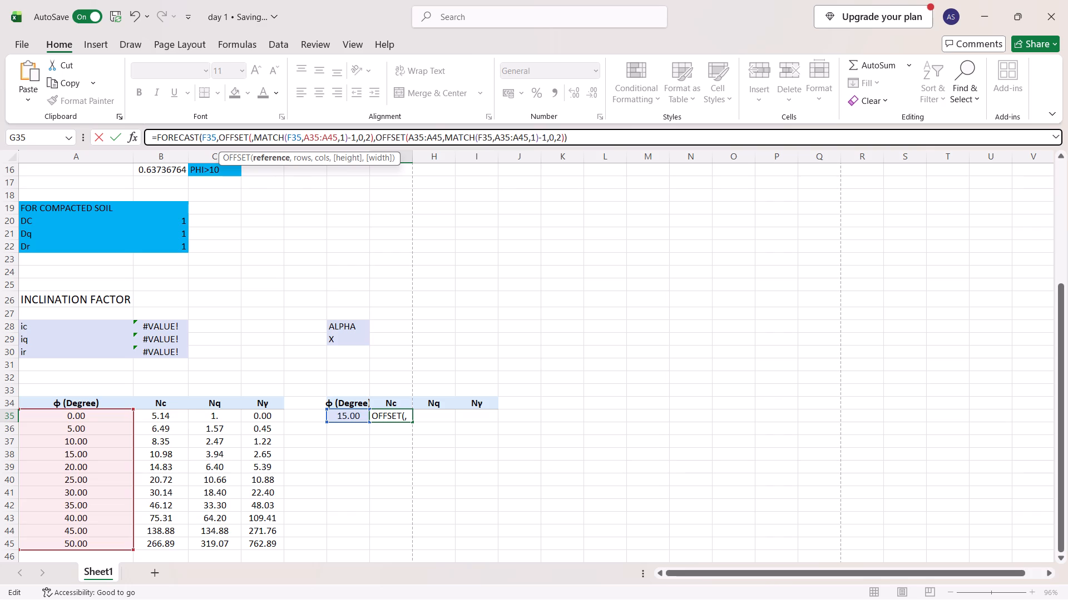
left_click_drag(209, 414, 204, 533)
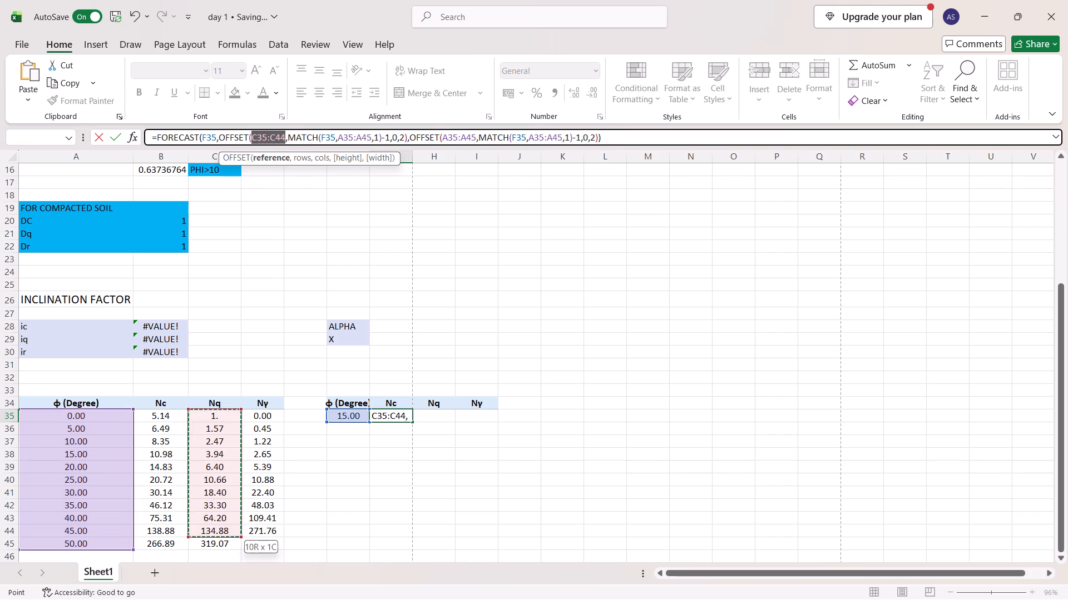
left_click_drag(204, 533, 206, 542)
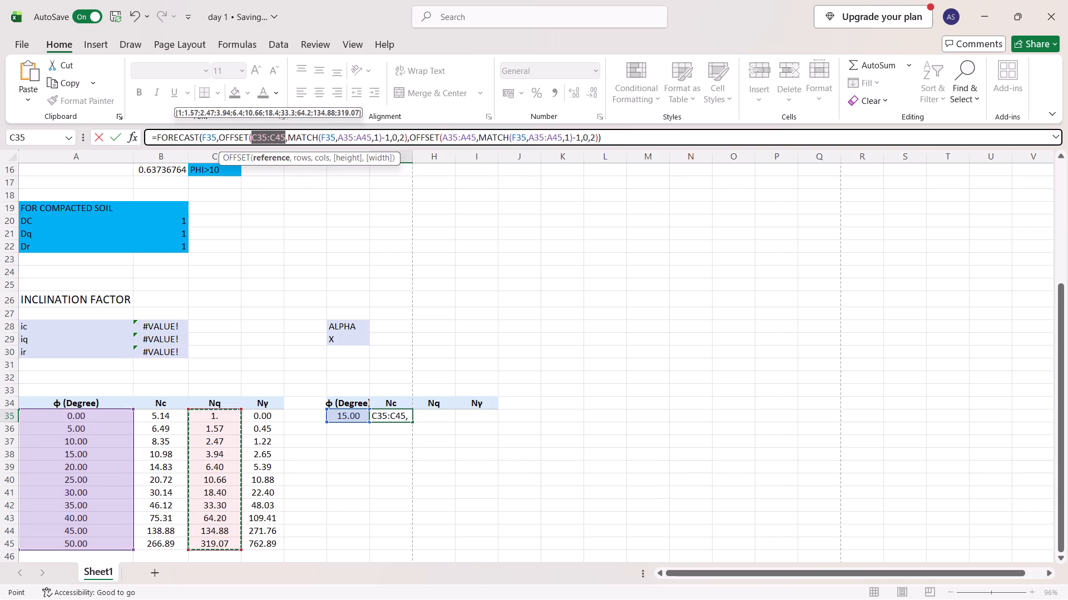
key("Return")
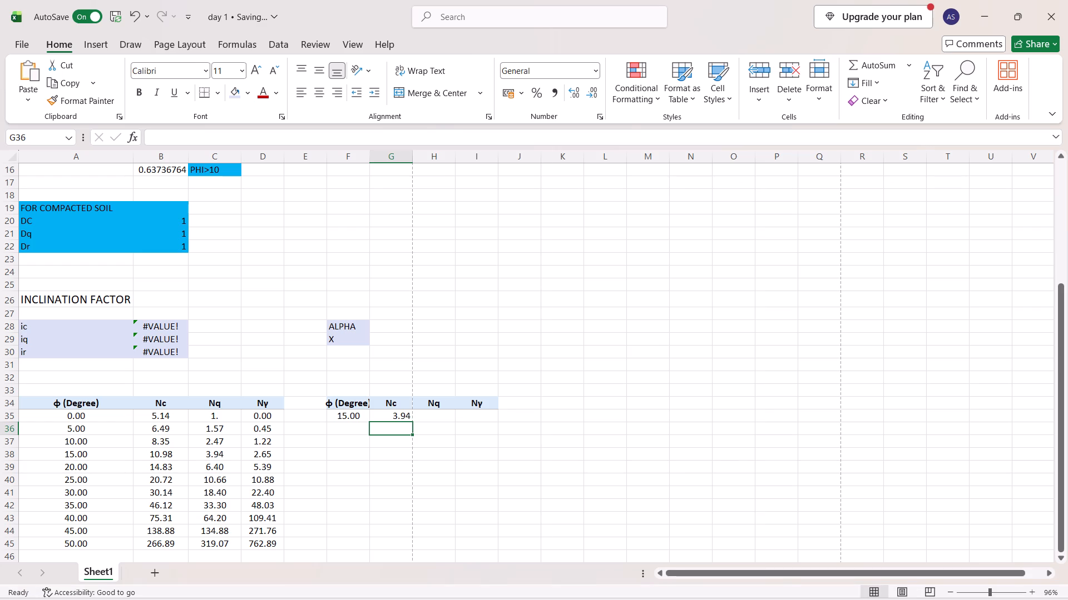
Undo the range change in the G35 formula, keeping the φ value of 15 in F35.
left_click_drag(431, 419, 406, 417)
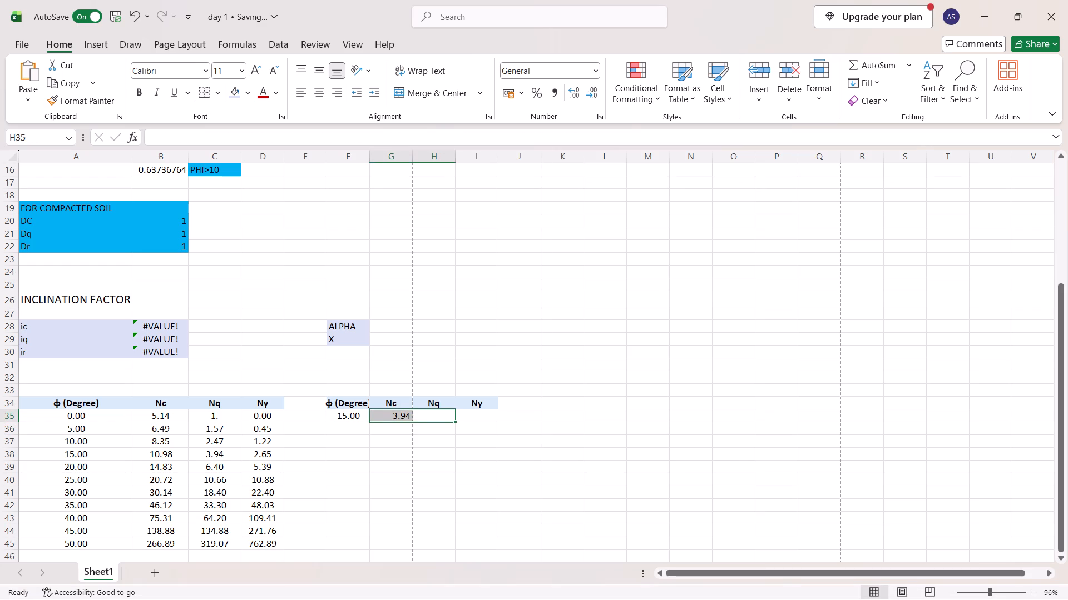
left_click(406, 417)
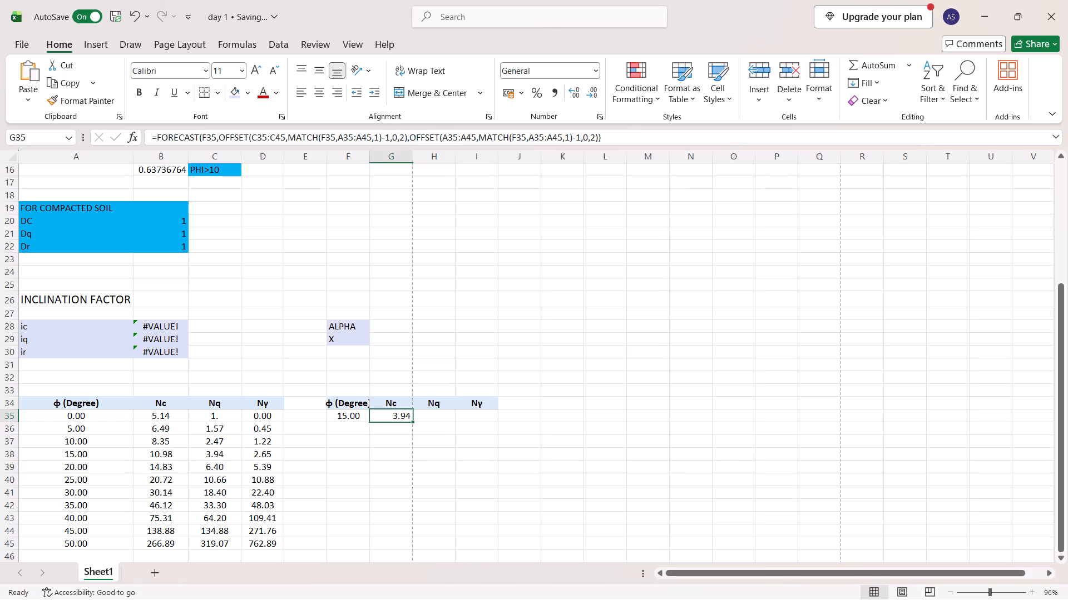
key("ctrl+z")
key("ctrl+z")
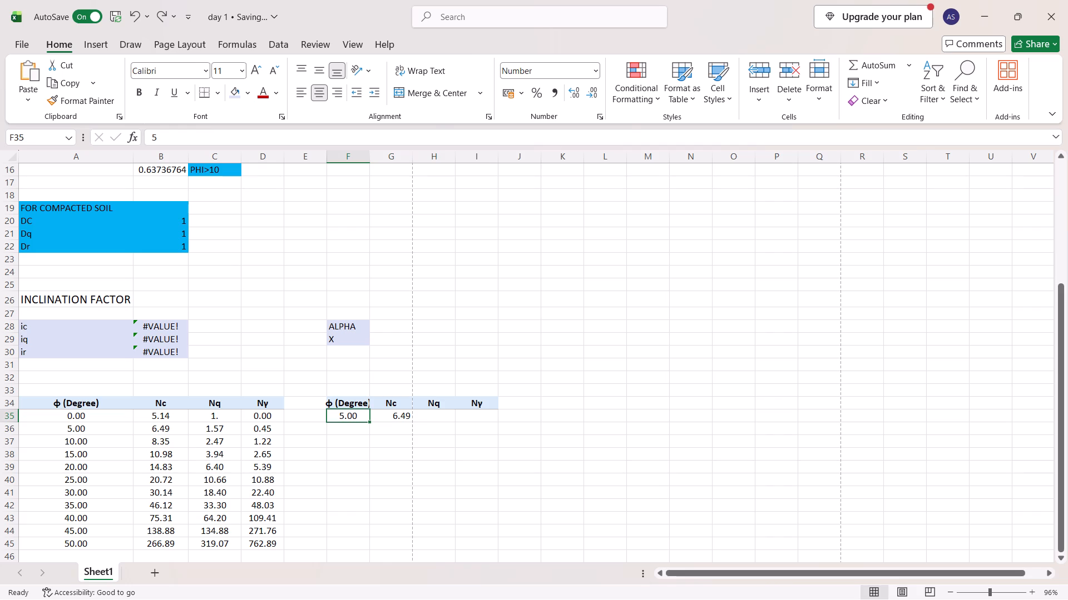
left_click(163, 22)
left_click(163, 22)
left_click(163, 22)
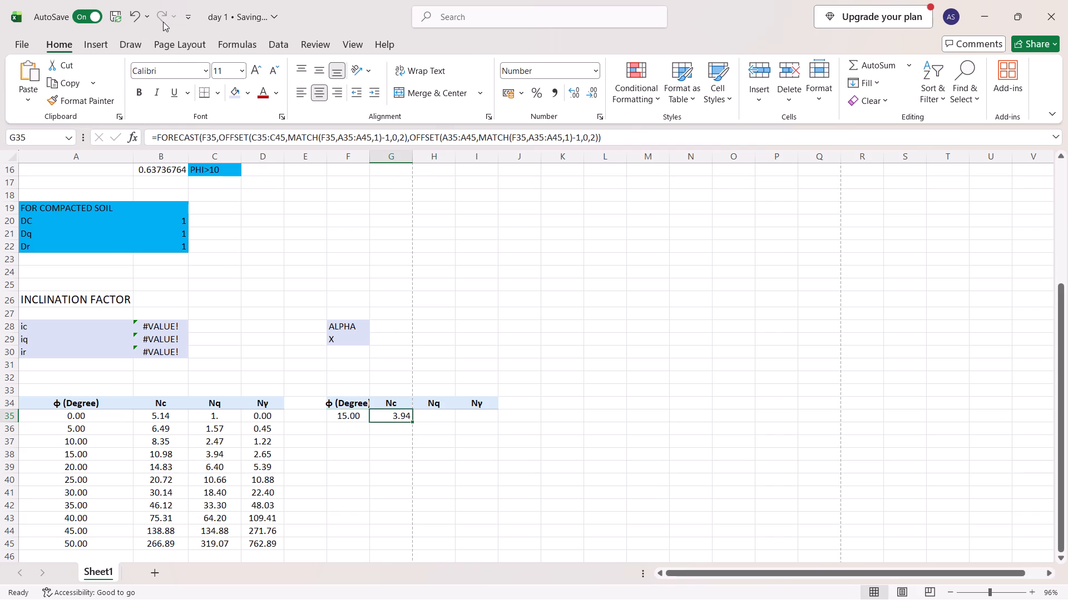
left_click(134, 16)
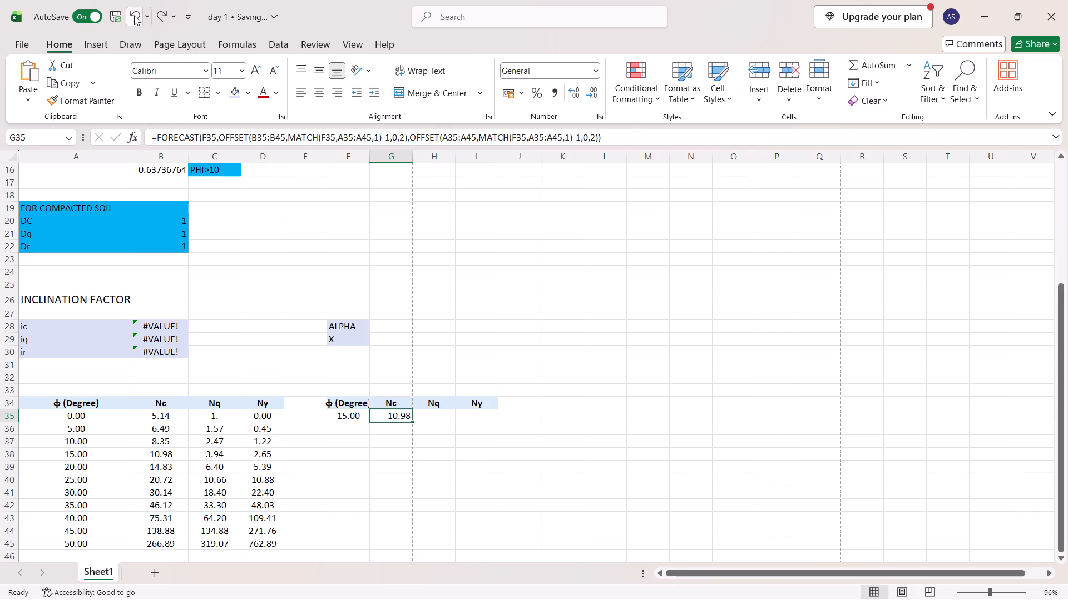
Enter the copied FORECAST formula in the Nq cell H35, with C35:C45 as the first OFFSET's reference range.
left_click(436, 416)
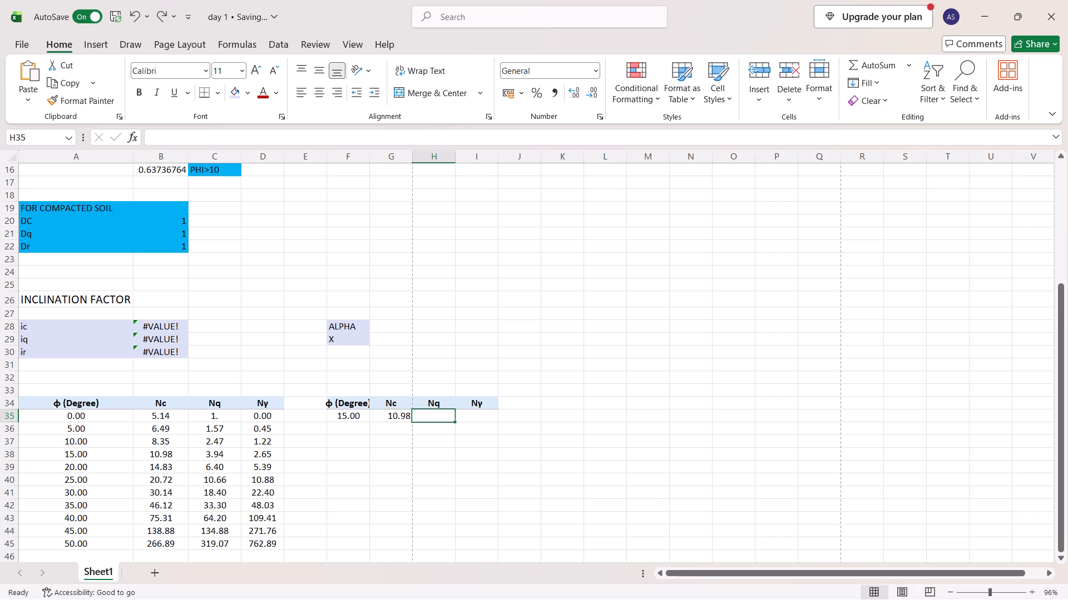
left_click(225, 137)
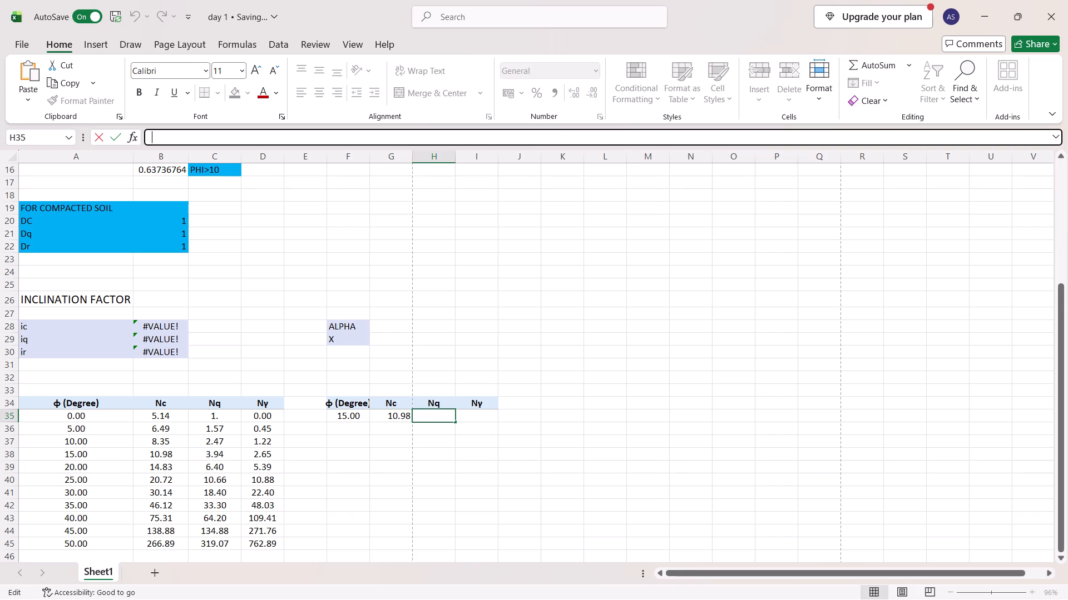
key("equal")
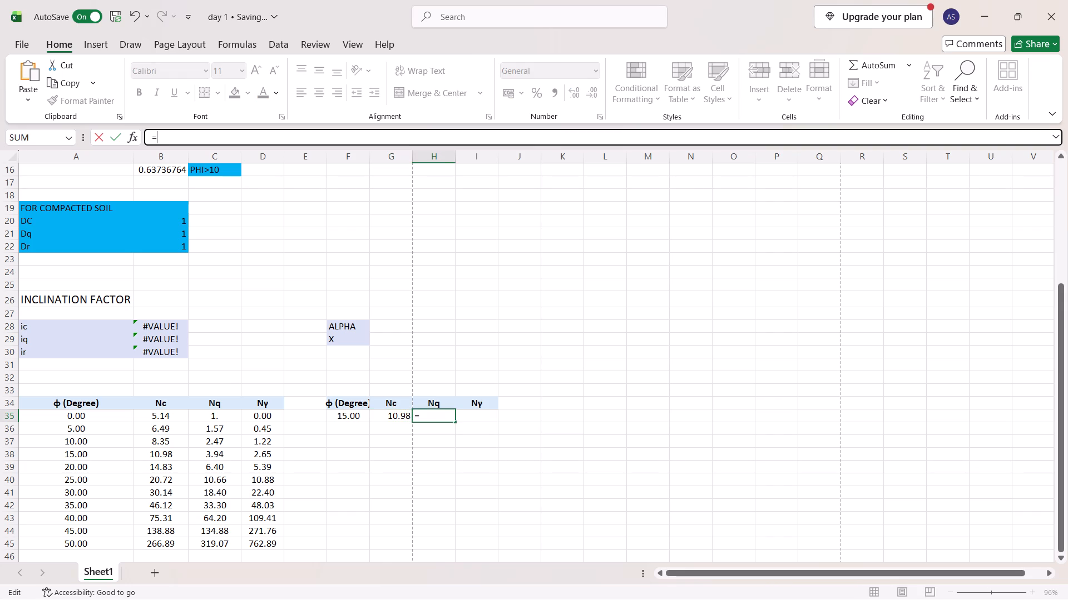
key("ctrl+v")
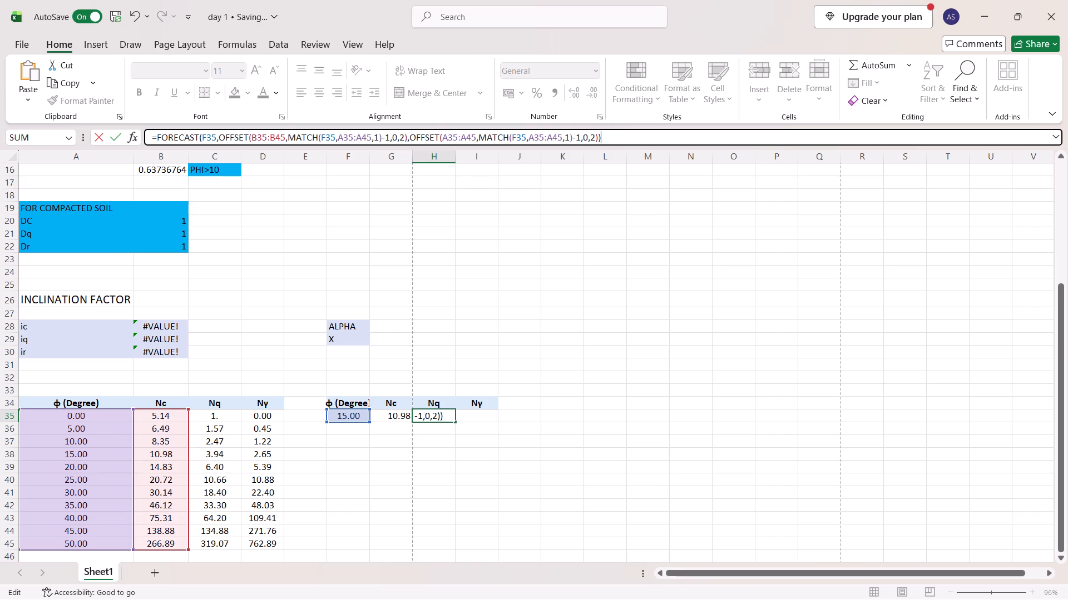
left_click_drag(284, 136, 254, 136)
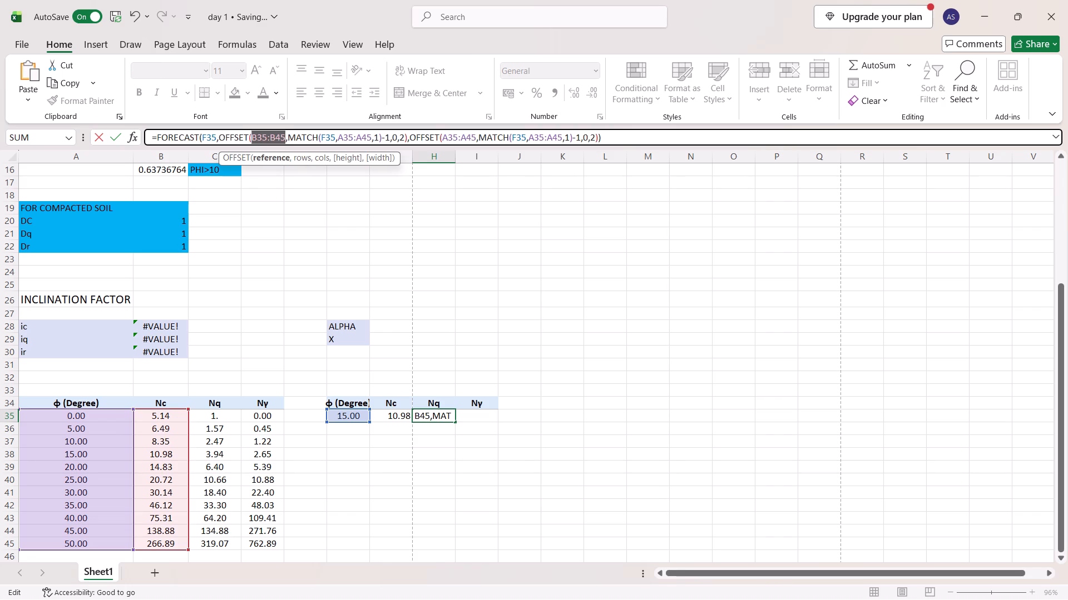
key("BackSpace")
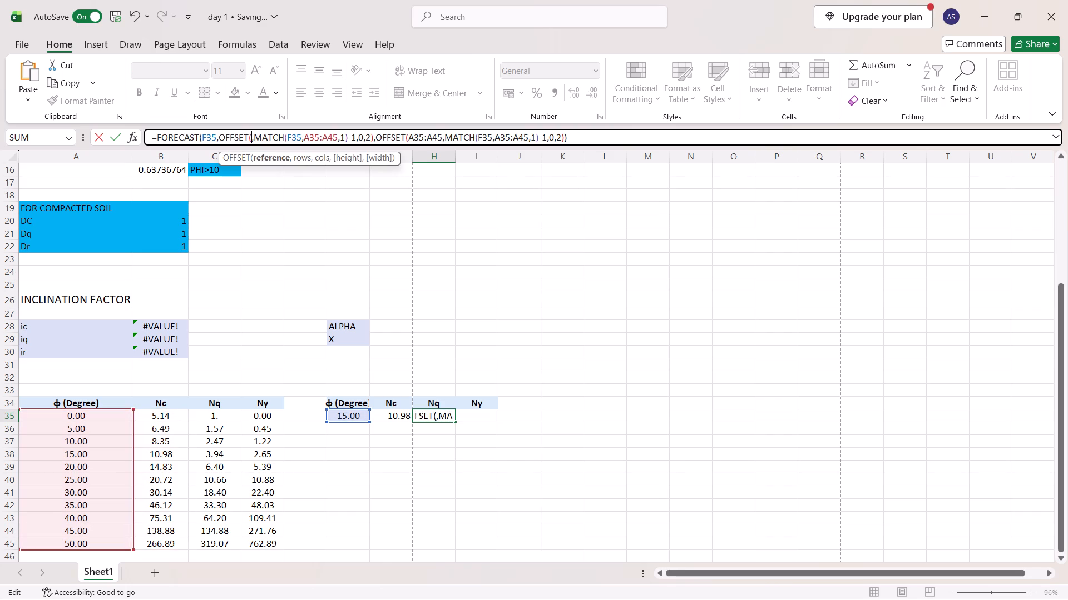
left_click_drag(211, 417, 212, 525)
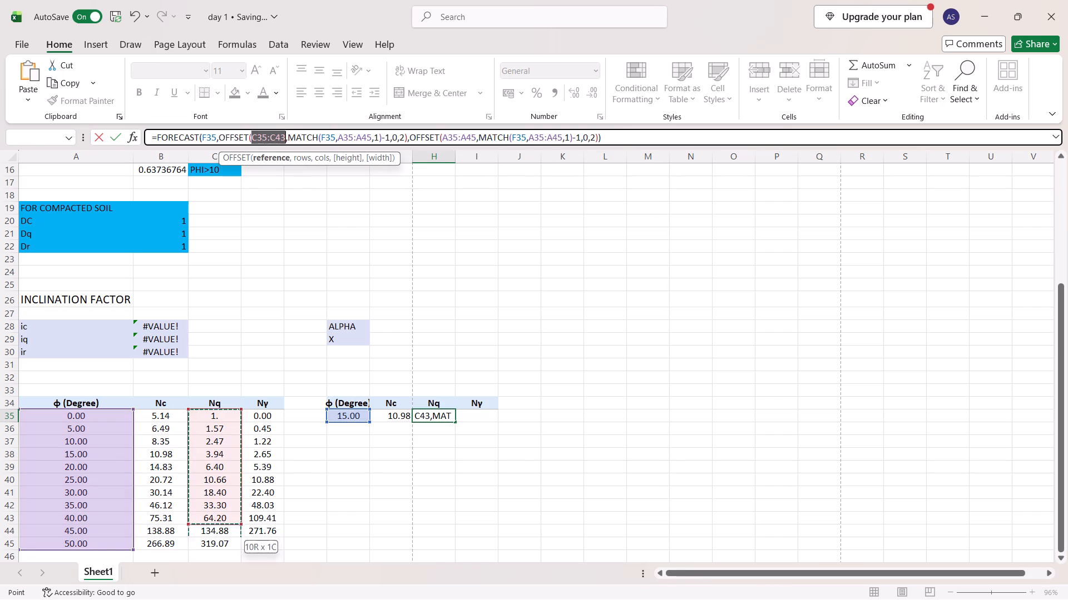
left_click_drag(212, 525, 215, 538)
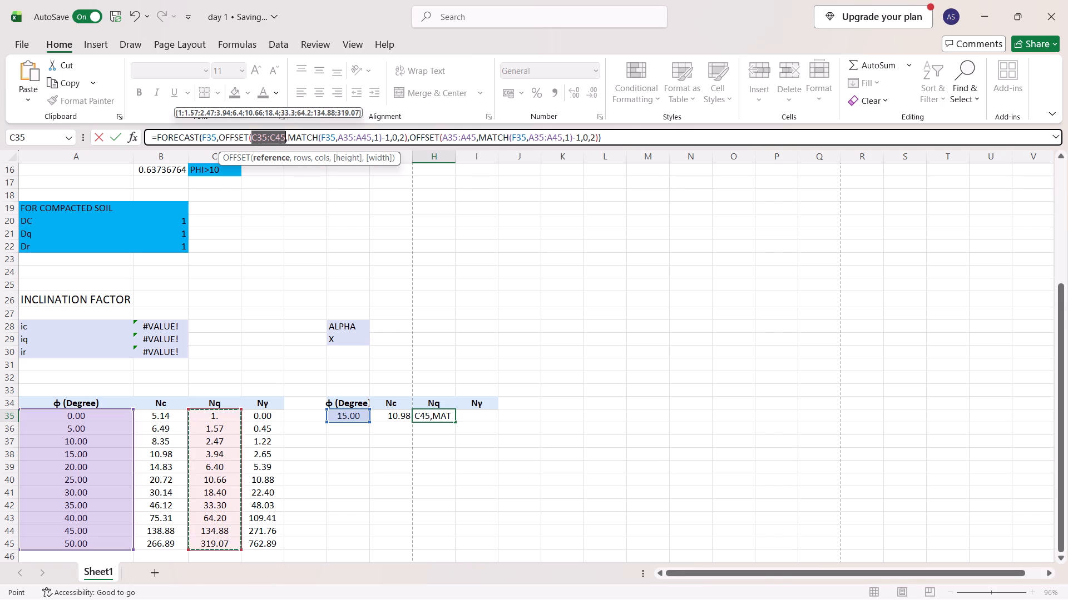
key("Return")
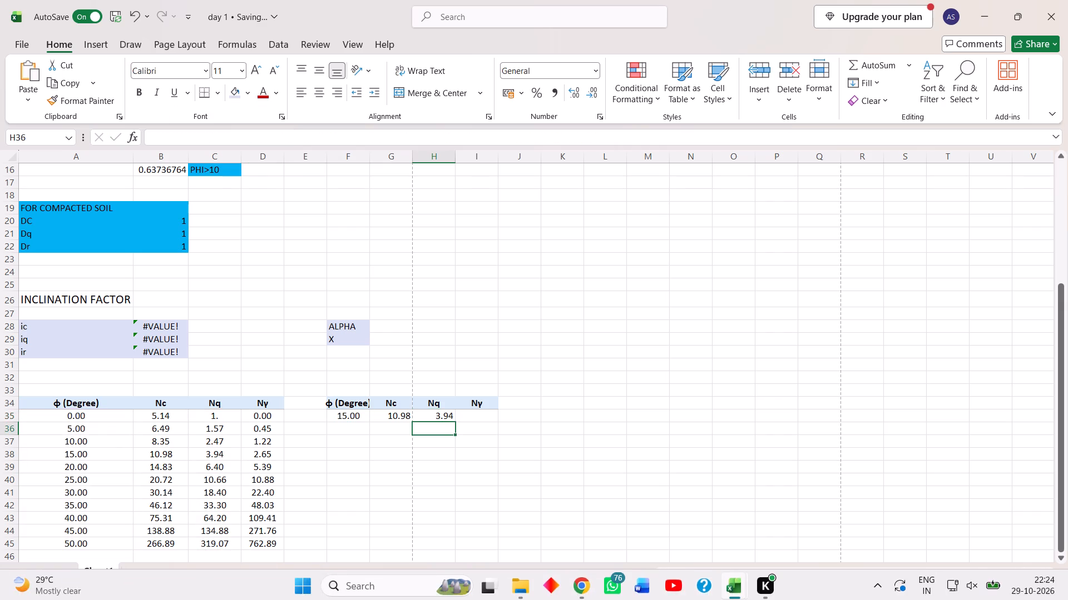
Enter the copied FORECAST formula in the Ny cell I35, with D35:D45 as the first OFFSET's reference range.
left_click(458, 415)
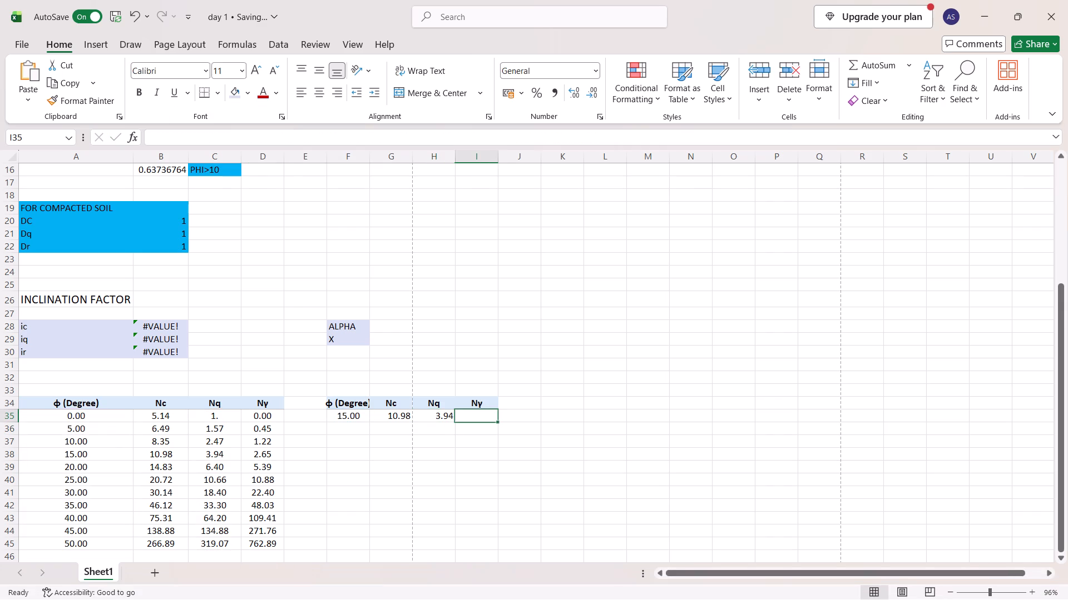
key("ctrl+v")
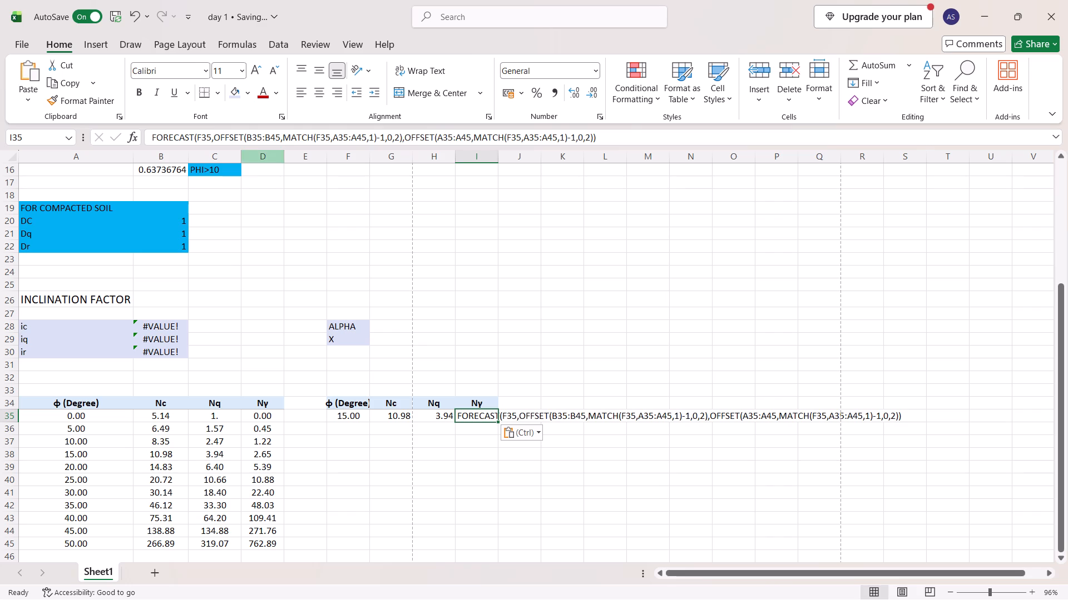
left_click(151, 136)
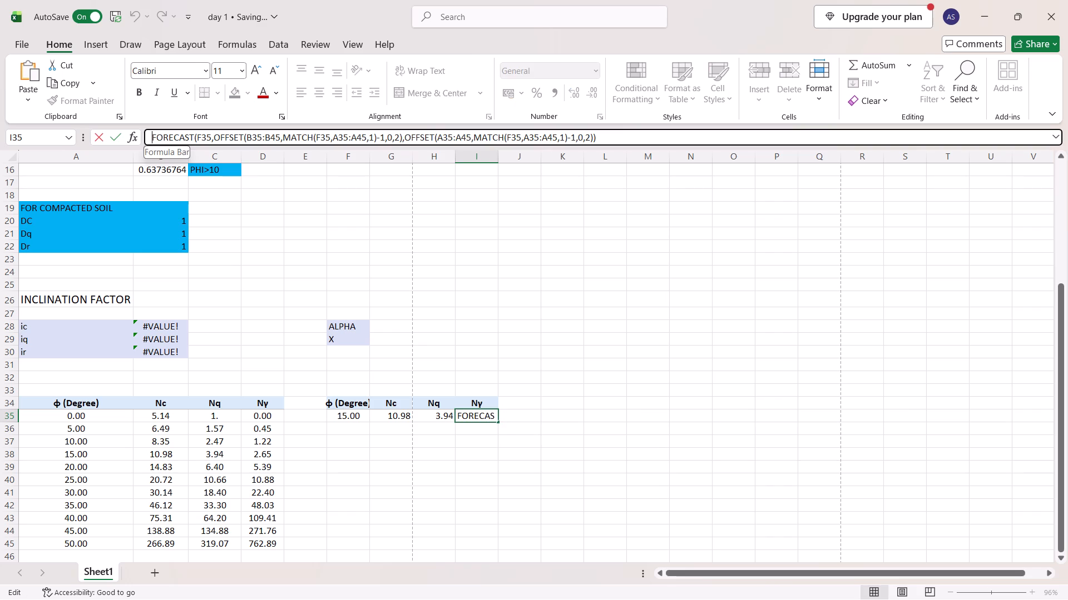
key("equal")
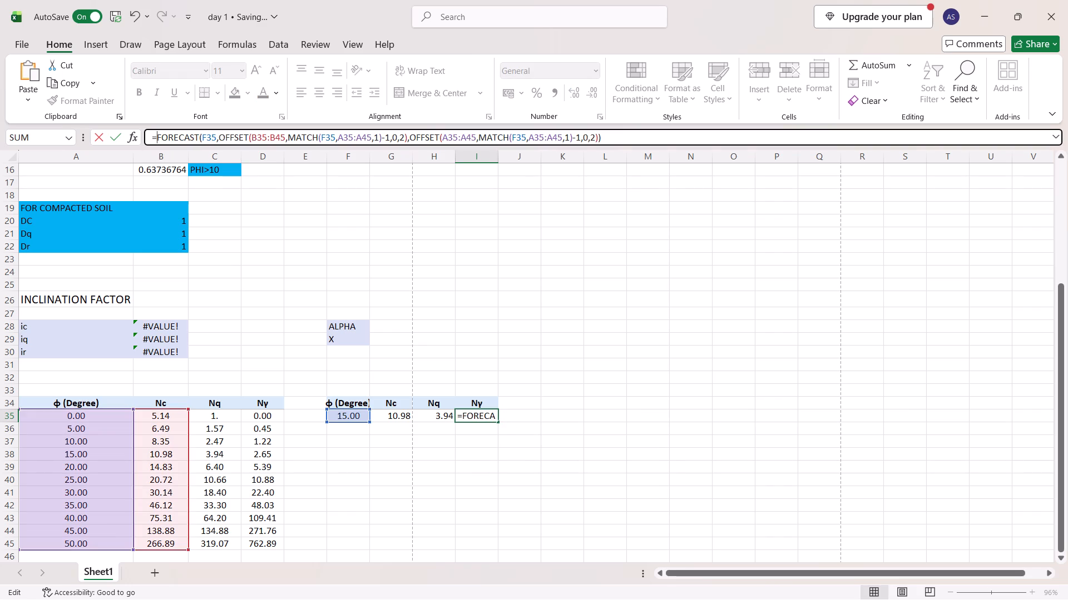
left_click(283, 137)
left_click_drag(284, 138, 253, 137)
key("BackSpace")
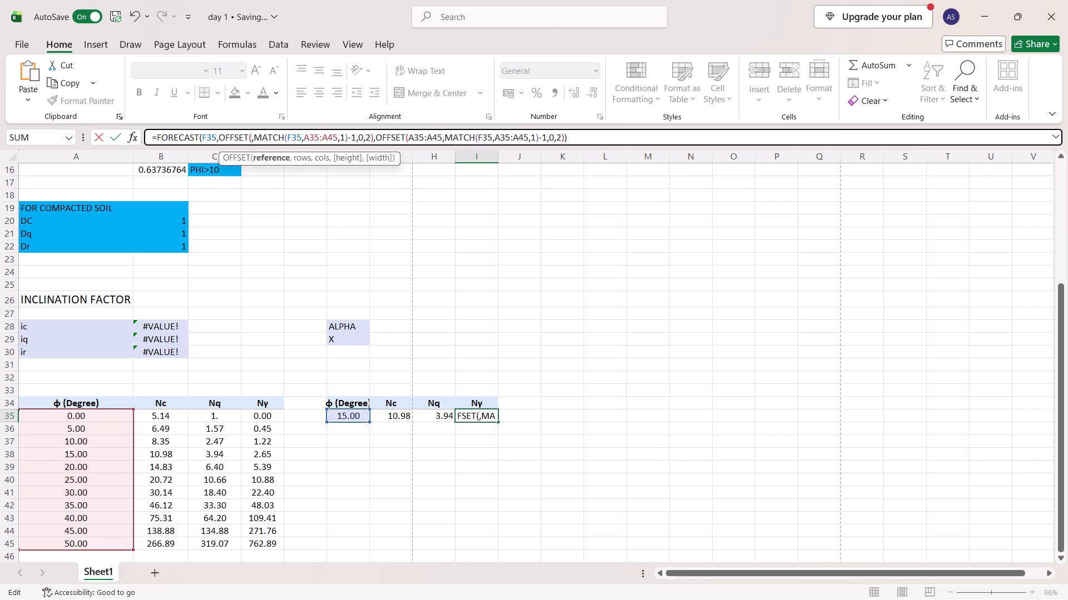
left_click_drag(259, 413, 269, 539)
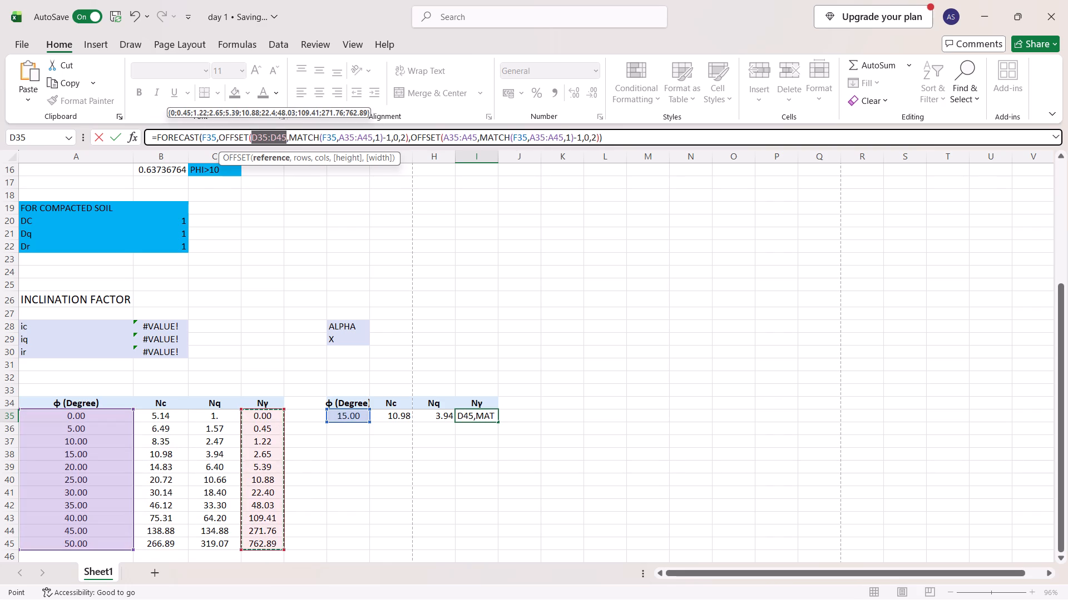
key("Return")
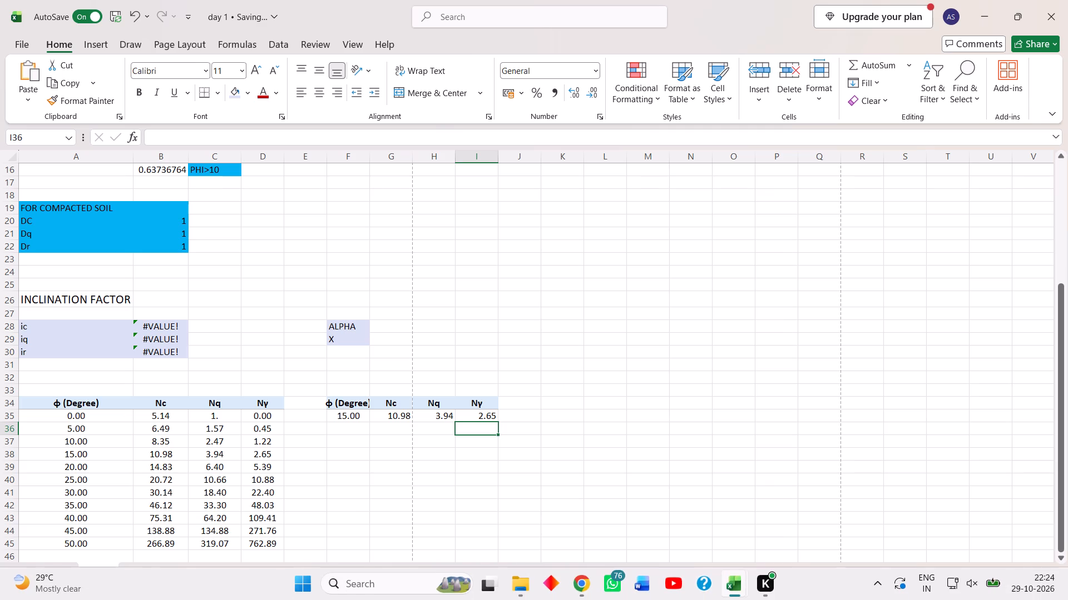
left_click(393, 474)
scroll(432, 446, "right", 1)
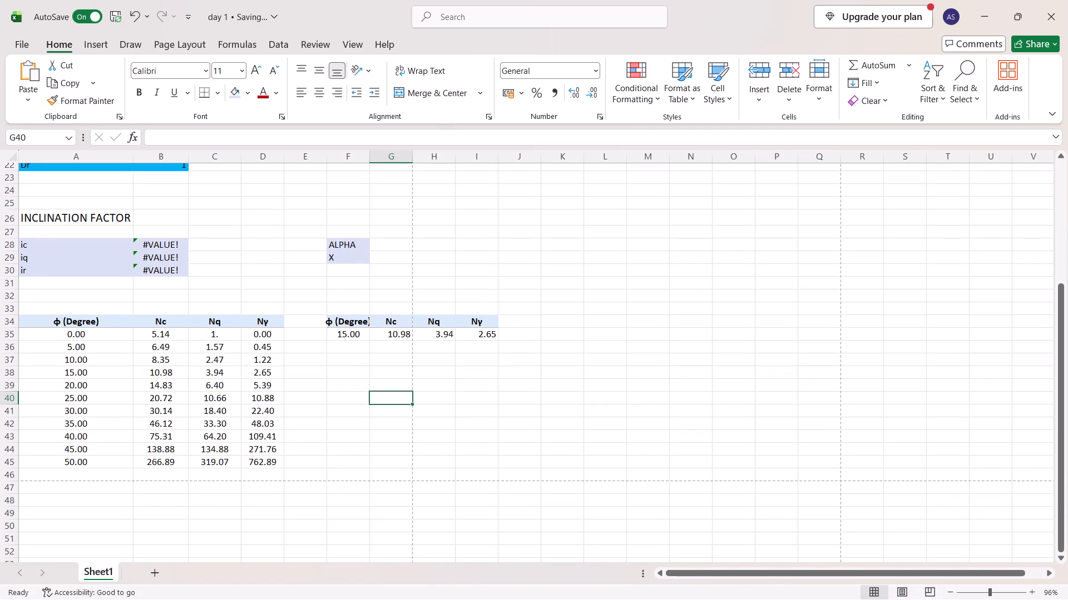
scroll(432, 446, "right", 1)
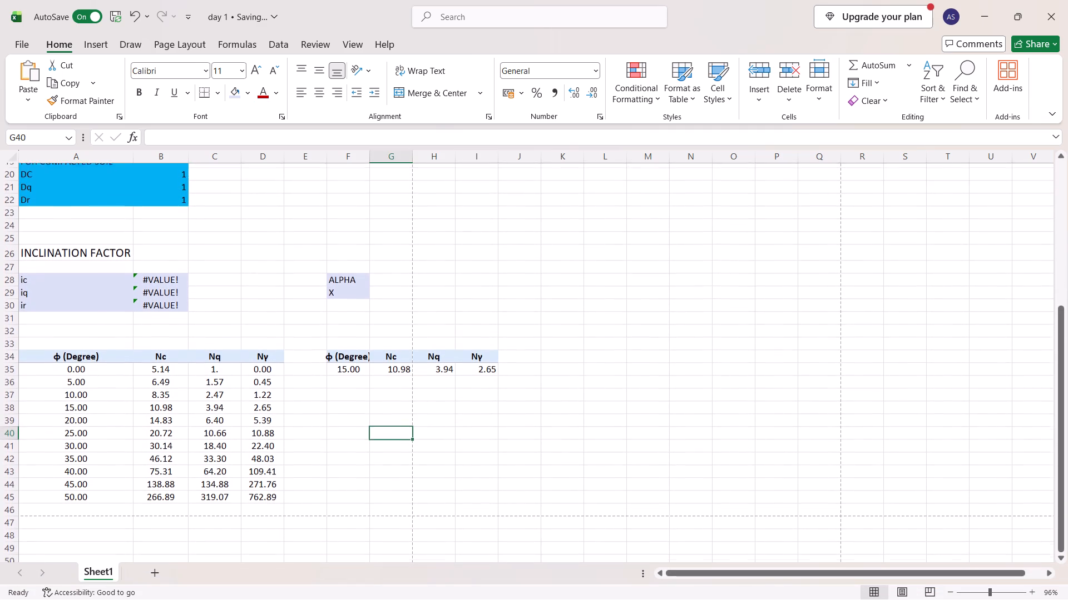